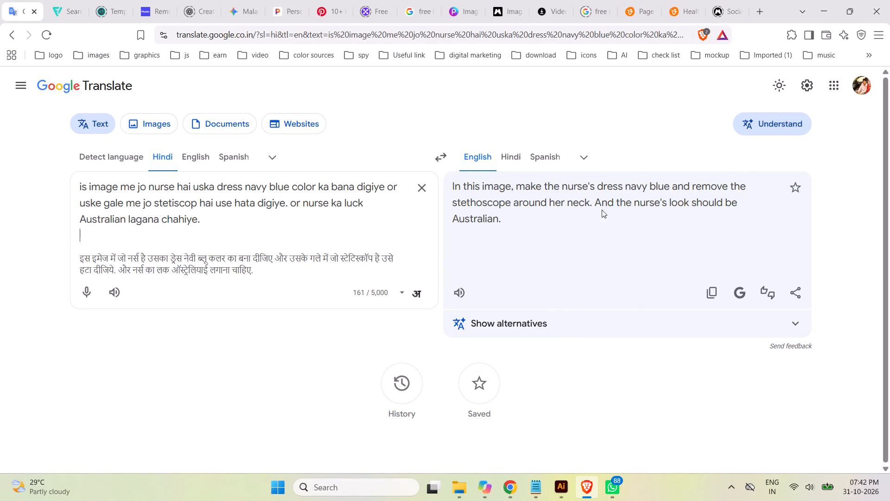
left_click(714, 289)
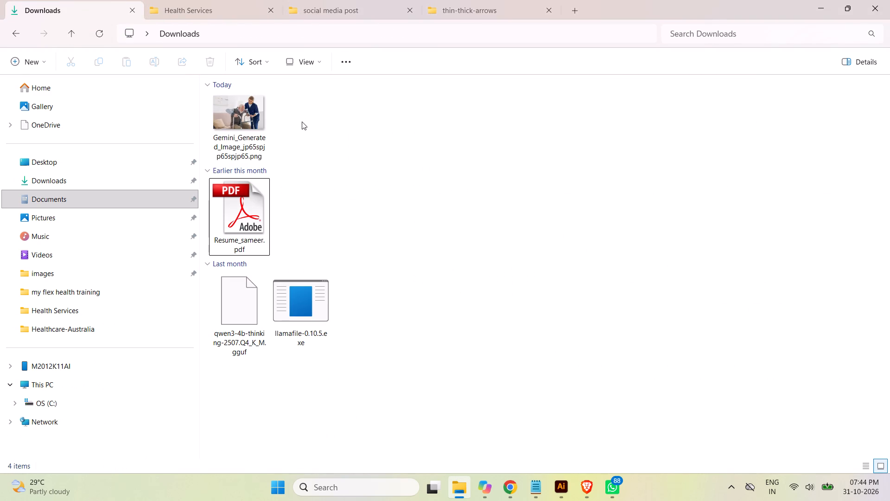
left_click(247, 103)
key("ctrl+x")
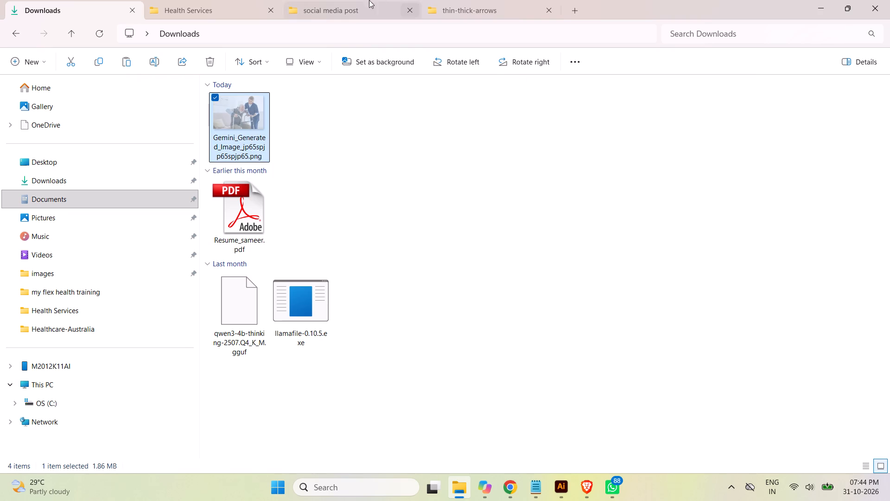
left_click(223, 10)
key("ctrl+v")
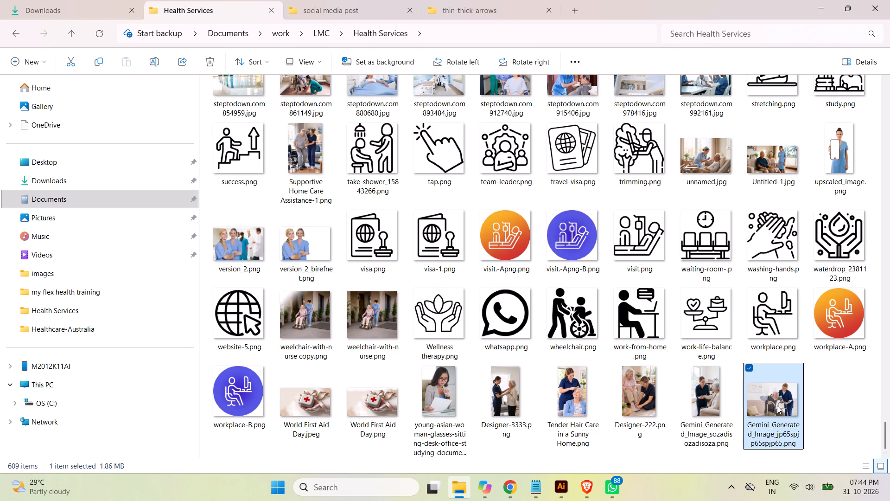
Open the moved Gemini-generated image in Adobe Photoshop 2025.
right_click(776, 405)
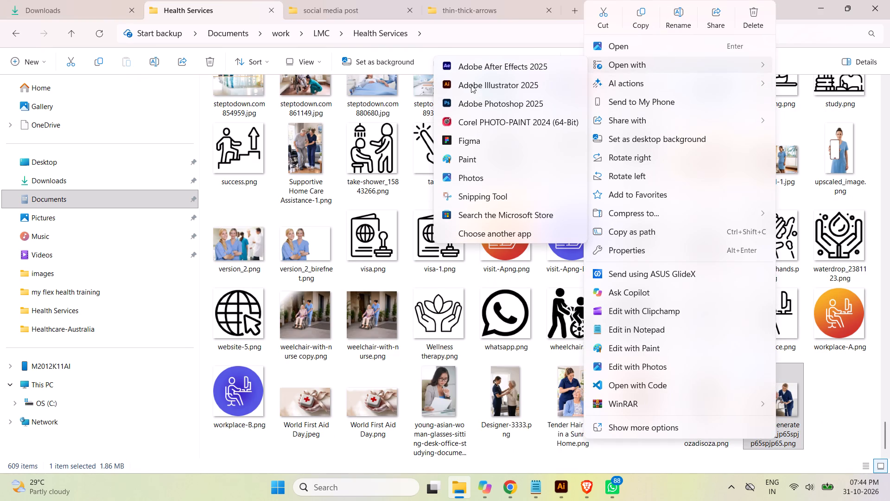
left_click(471, 102)
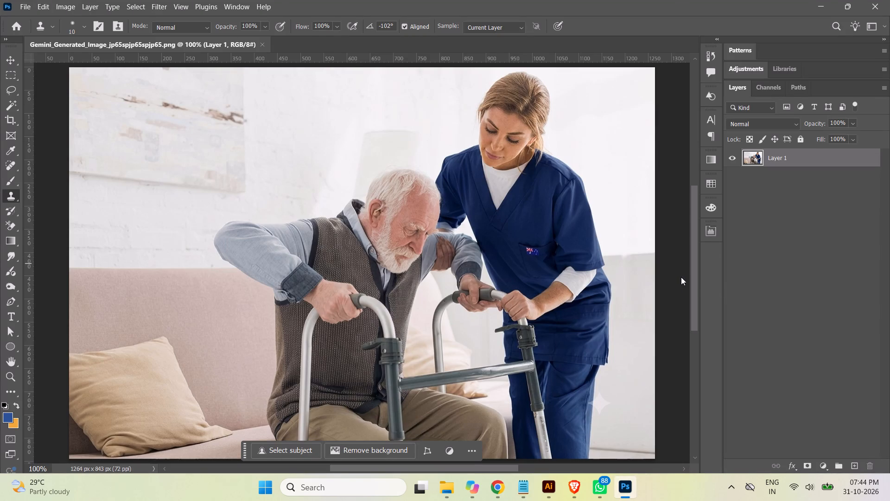
Clone clean wall texture with the Clone Stamp over the half of the sparkle watermark facing away from the nurse's trousers.
left_click_drag(696, 280, 706, 328)
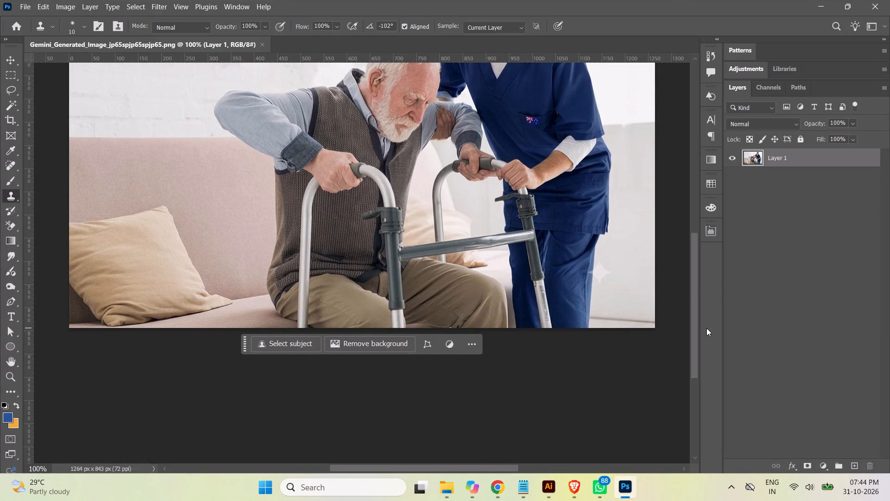
key("z")
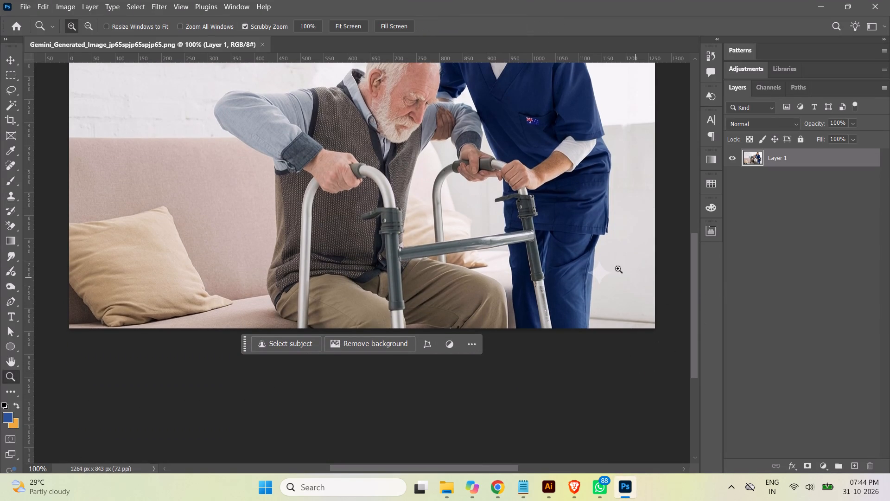
left_click_drag(582, 253, 618, 289)
left_click_drag(618, 289, 627, 293)
left_click_drag(582, 257, 616, 279)
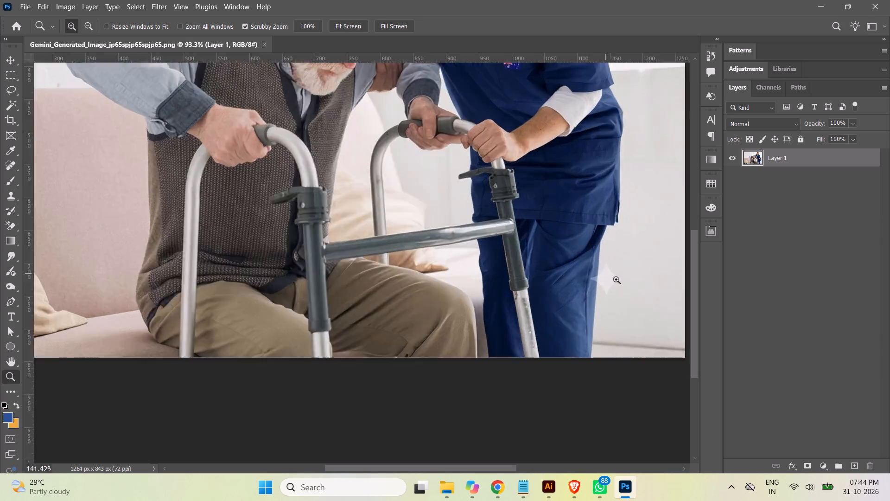
left_click_drag(616, 279, 653, 307)
left_click_drag(561, 469, 574, 471)
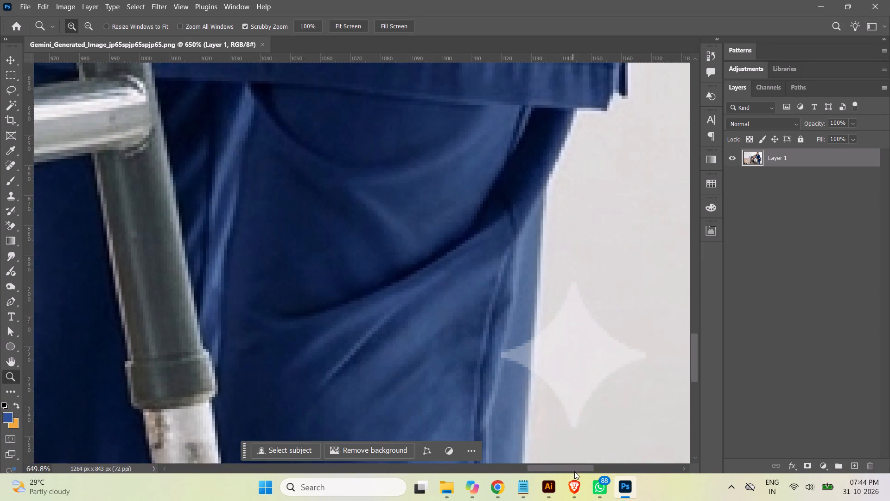
left_click_drag(574, 471, 596, 471)
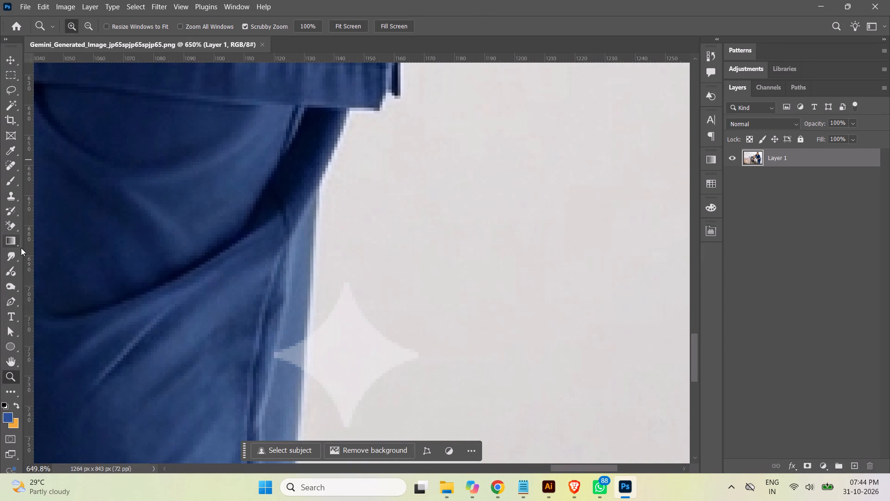
left_click(13, 197)
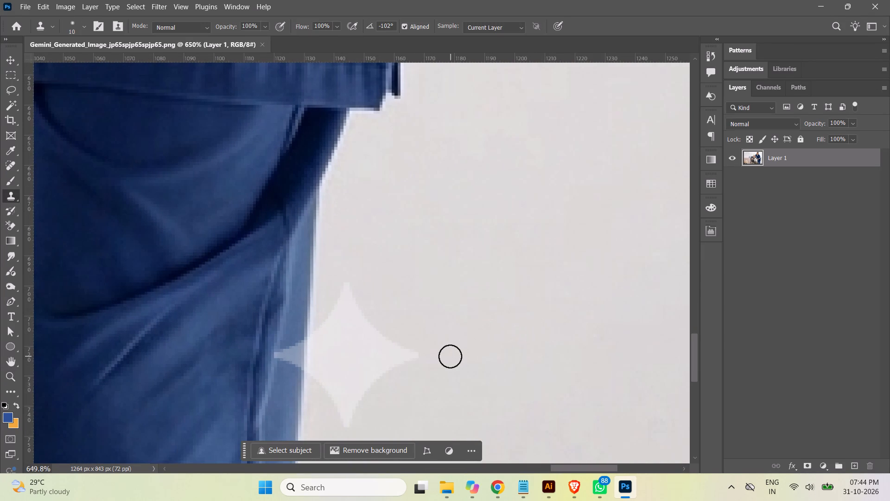
left_click(450, 356, "alt")
left_click_drag(419, 348, 421, 367)
left_click_drag(417, 332, 419, 371)
left_click_drag(407, 339, 406, 383)
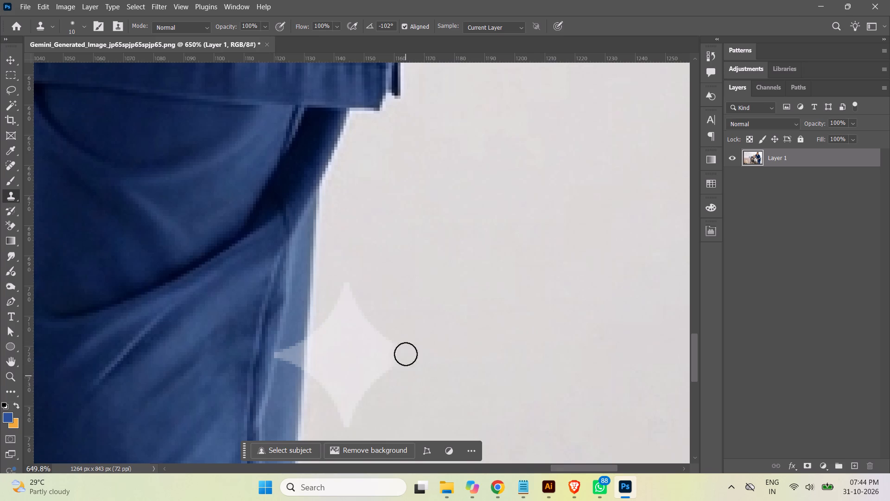
left_click_drag(403, 323, 397, 392)
left_click_drag(387, 328, 392, 401)
left_click_drag(389, 318, 371, 406)
left_click_drag(377, 321, 379, 346)
left_click_drag(379, 346, 380, 400)
left_click_drag(364, 294, 355, 395)
left_click_drag(368, 305, 372, 388)
Clone wall texture over the upper point and centre of the sparkle watermark, up to the trouser edge.
left_click_drag(356, 266, 356, 342)
left_click_drag(354, 277, 335, 361)
left_click_drag(346, 294, 337, 369)
left_click_drag(334, 304, 332, 366)
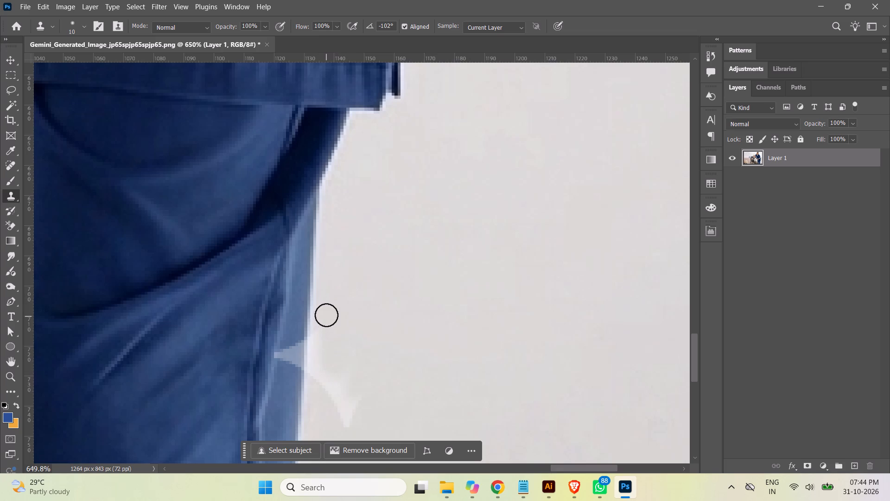
left_click_drag(326, 315, 324, 373)
Clone wall texture over the lower point of the sparkle and its remaining traces on the wall beside the trousers.
left_click_drag(364, 368, 368, 408)
left_click_drag(359, 386, 357, 425)
left_click_drag(358, 396, 352, 430)
left_click_drag(352, 430, 349, 371)
left_click_drag(335, 404, 336, 369)
left_click_drag(331, 400, 329, 362)
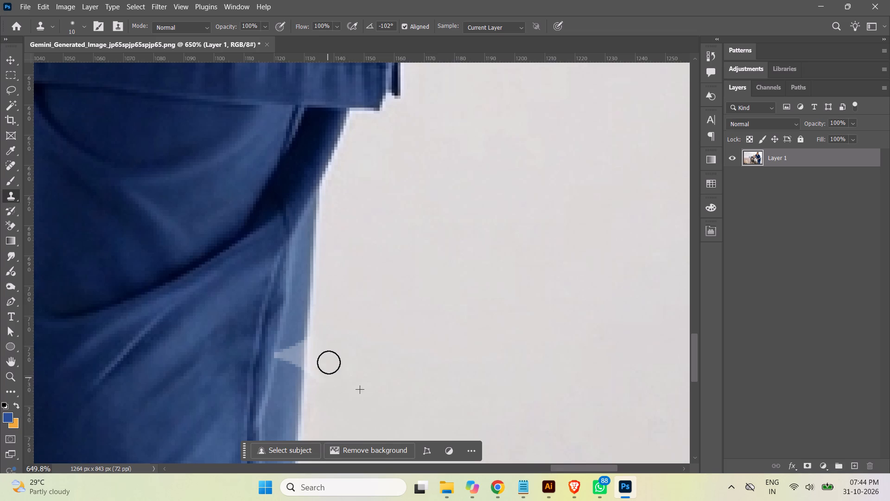
left_click_drag(329, 362, 329, 353)
left_click_drag(320, 385, 331, 337)
left_click_drag(324, 361, 329, 321)
Sample the light-blue trouser edge just above the sparkle's remaining tip and clone it over that tip.
left_click(299, 312, "alt")
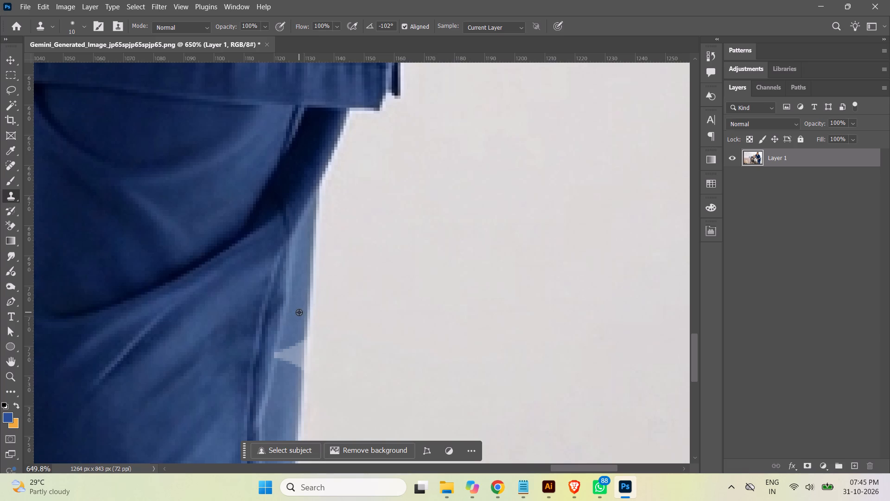
left_click_drag(297, 339, 297, 353)
left_click_drag(295, 349, 295, 352)
left_click_drag(295, 352, 294, 365)
left_click_drag(292, 352, 291, 360)
left_click_drag(287, 353, 287, 364)
left_click(286, 361)
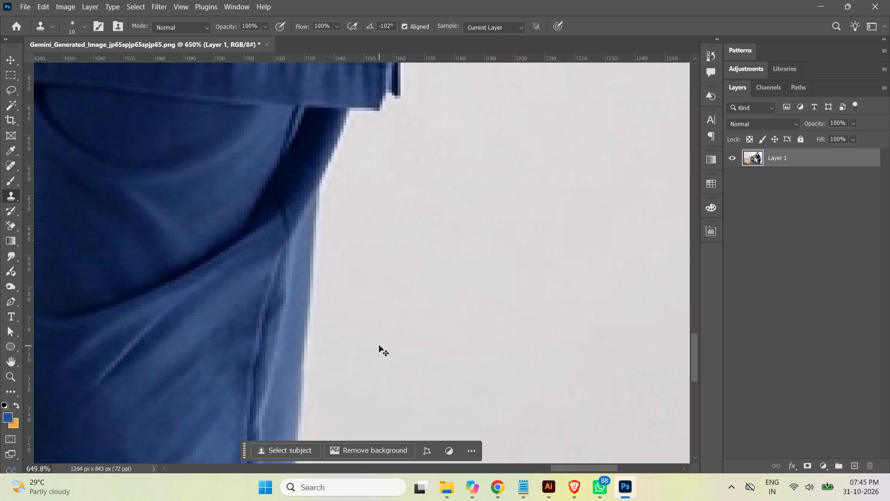
Save the retouched Gemini-generated PNG and close the document.
key("ctrl+minus")
key("ctrl+minus")
key("ctrl+minus")
key("ctrl+minus")
key("ctrl+minus")
key("ctrl+minus")
key("ctrl+minus")
key("ctrl+minus")
key("ctrl+minus")
key("ctrl+minus")
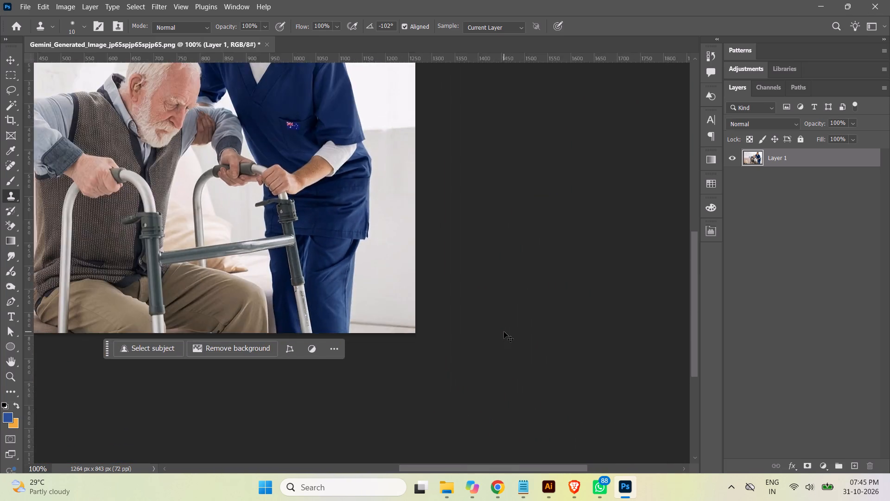
key("ctrl+minus")
key("ctrl+minus")
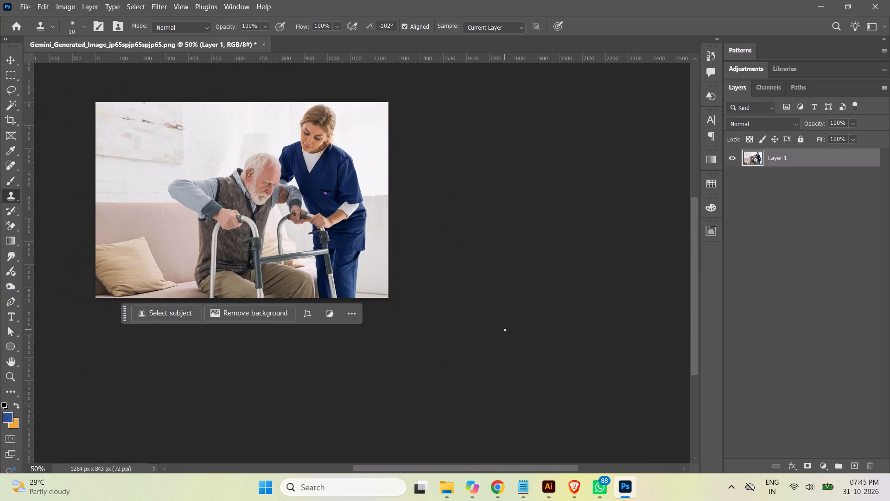
key("ctrl+s")
left_click(260, 44)
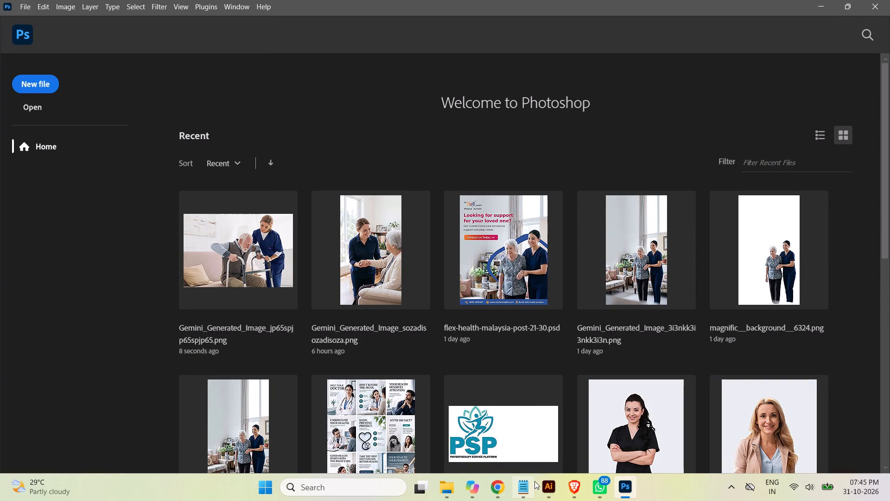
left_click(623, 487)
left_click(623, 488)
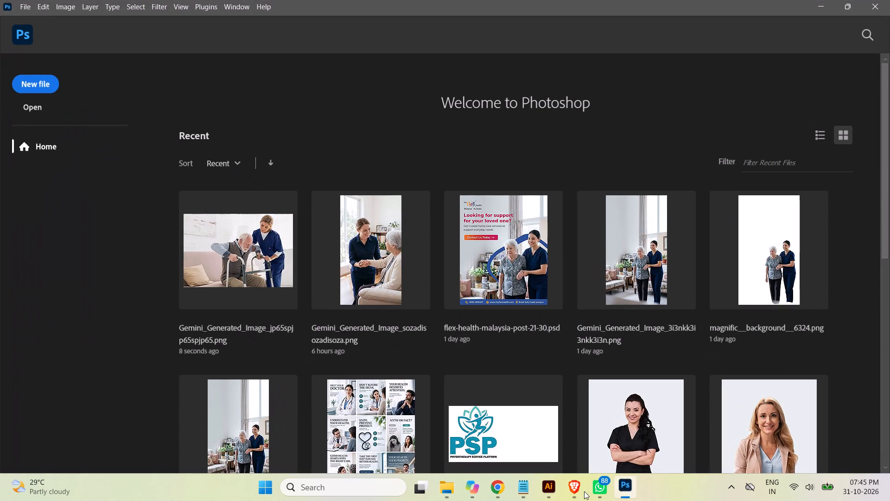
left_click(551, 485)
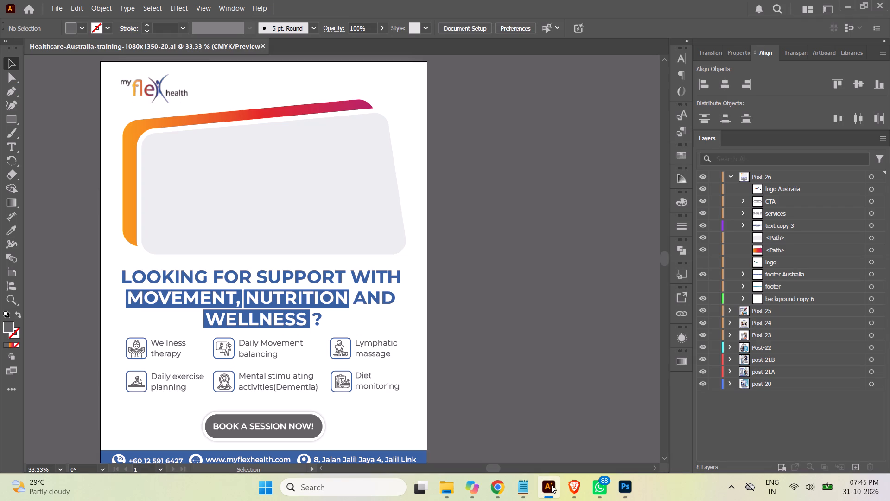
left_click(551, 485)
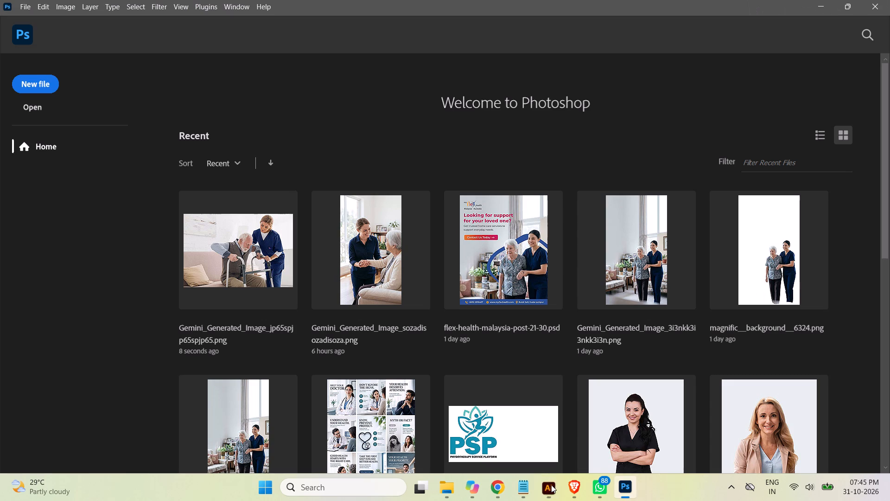
Switch to Brave and open the AI Background Remover from the Pixelbin image upscaler page.
left_click(578, 489)
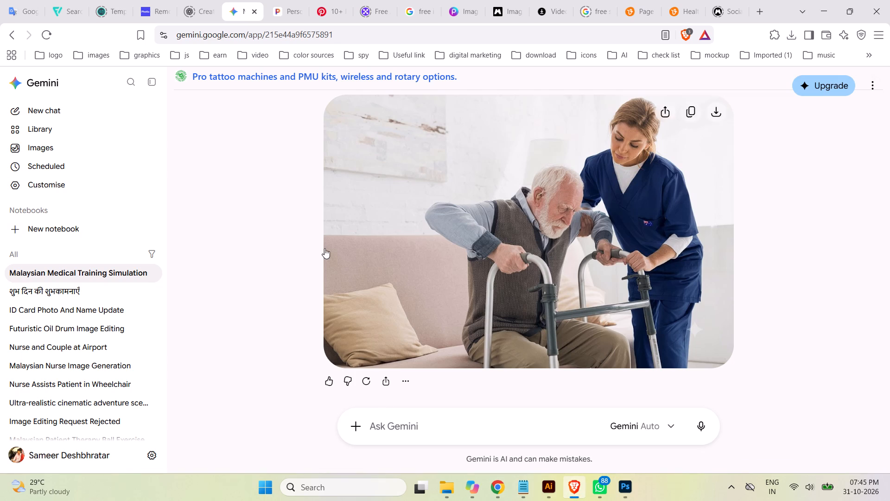
left_click(374, 5)
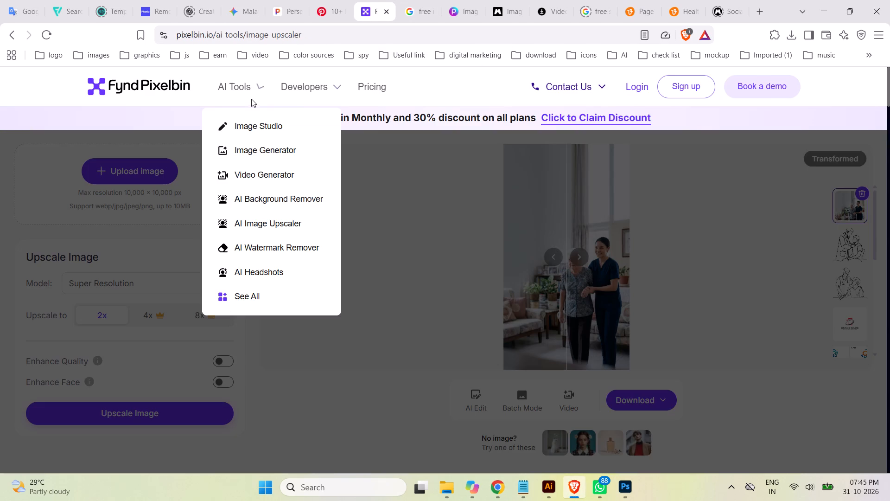
left_click(300, 199)
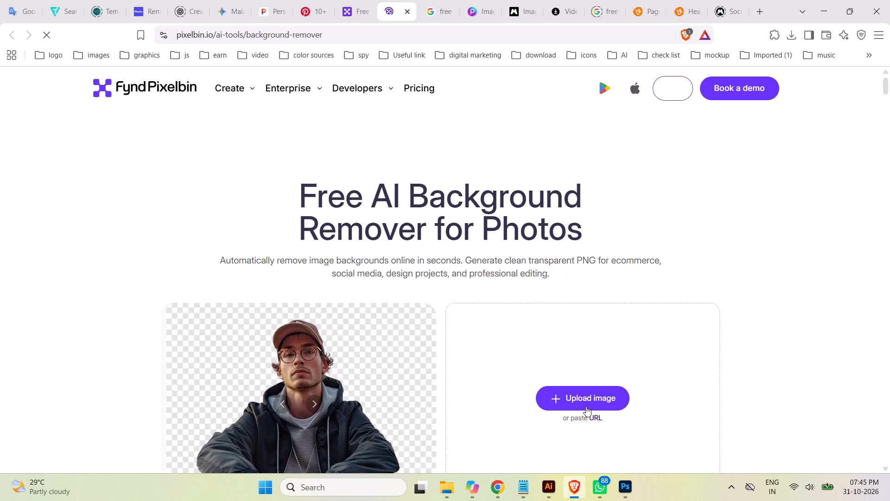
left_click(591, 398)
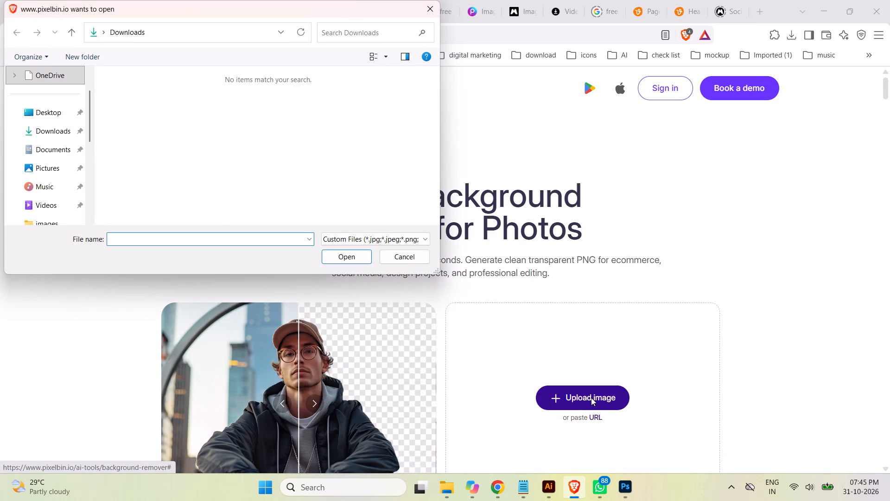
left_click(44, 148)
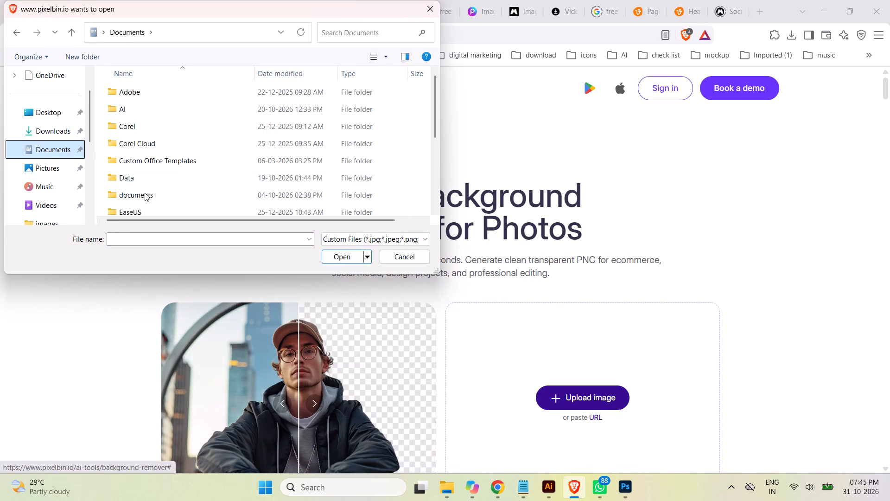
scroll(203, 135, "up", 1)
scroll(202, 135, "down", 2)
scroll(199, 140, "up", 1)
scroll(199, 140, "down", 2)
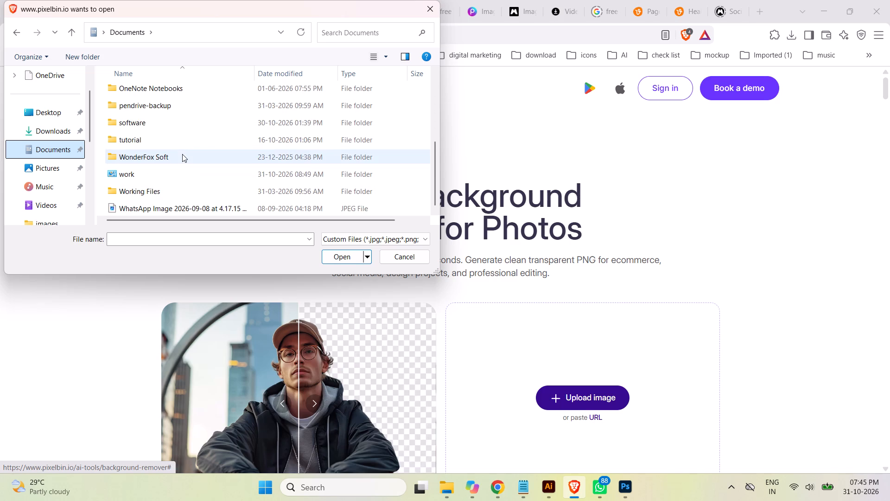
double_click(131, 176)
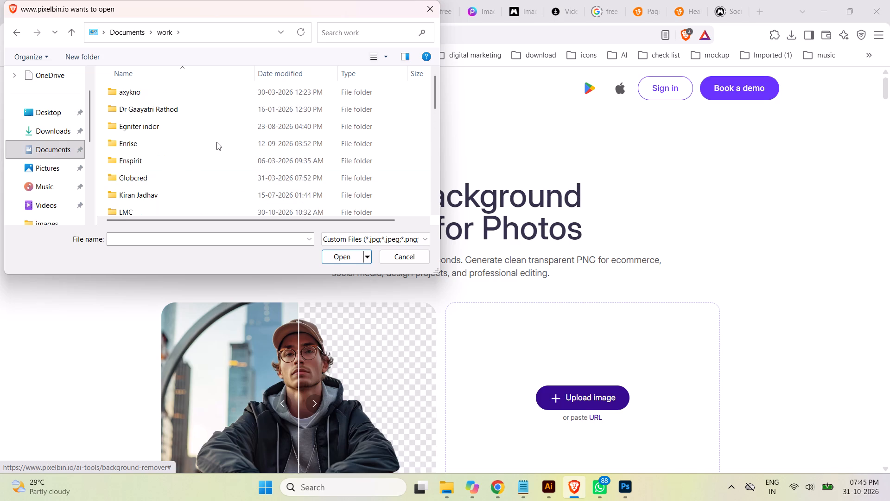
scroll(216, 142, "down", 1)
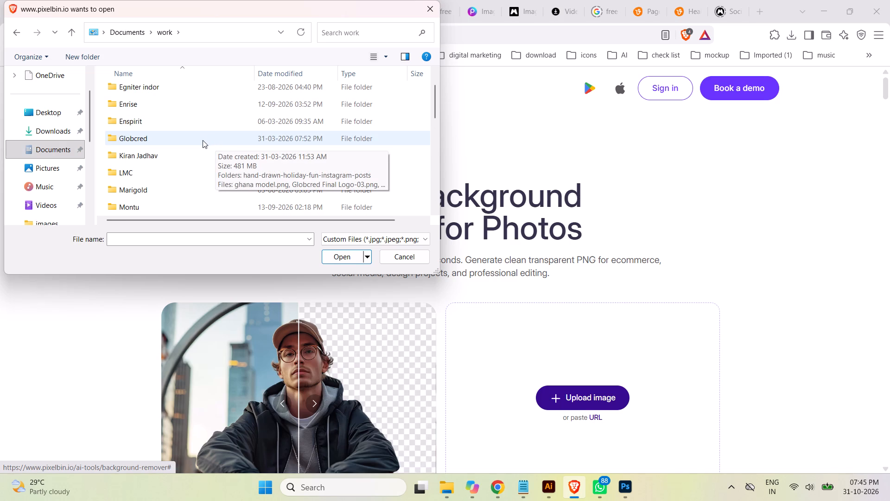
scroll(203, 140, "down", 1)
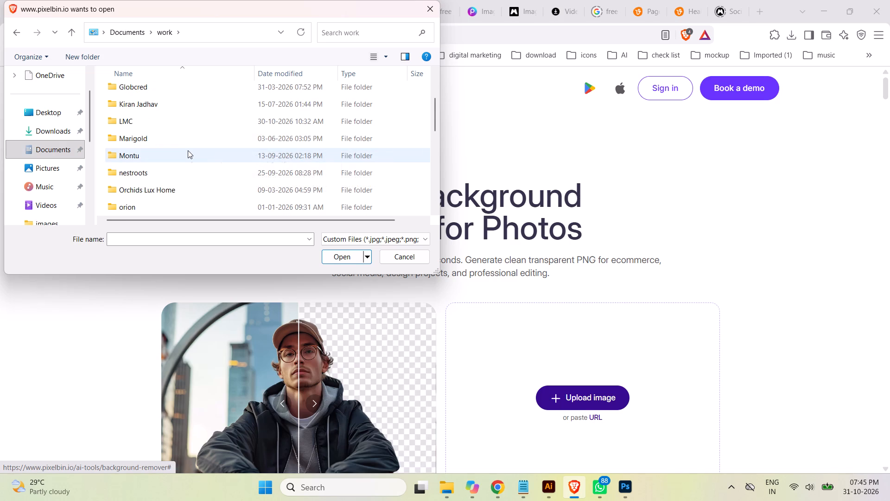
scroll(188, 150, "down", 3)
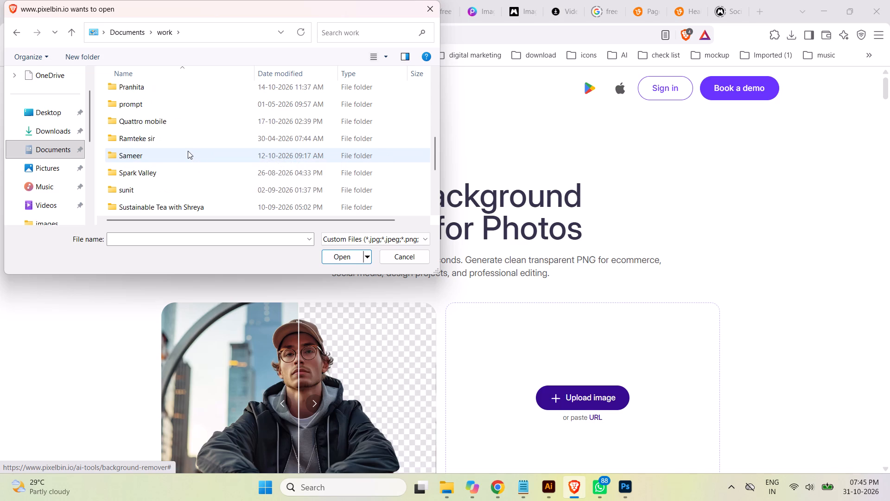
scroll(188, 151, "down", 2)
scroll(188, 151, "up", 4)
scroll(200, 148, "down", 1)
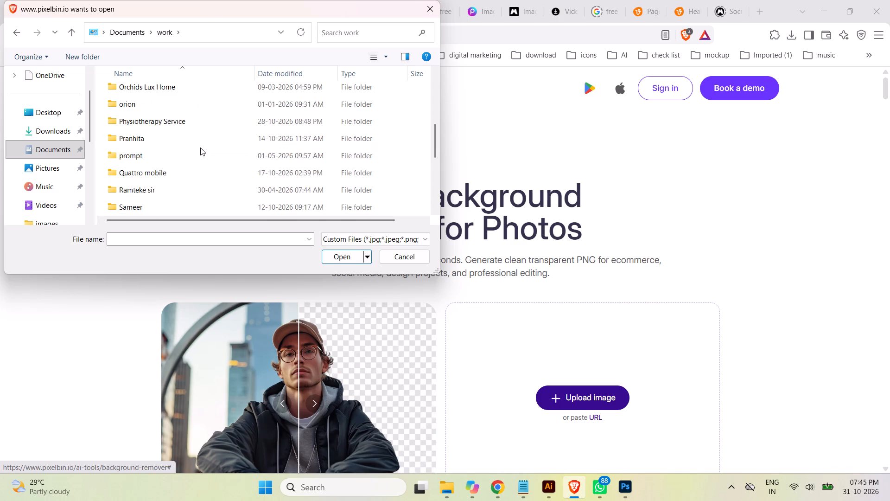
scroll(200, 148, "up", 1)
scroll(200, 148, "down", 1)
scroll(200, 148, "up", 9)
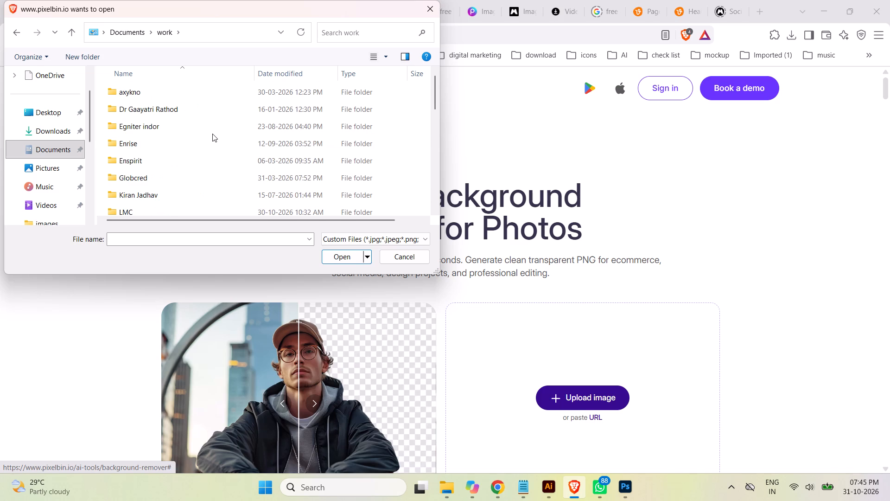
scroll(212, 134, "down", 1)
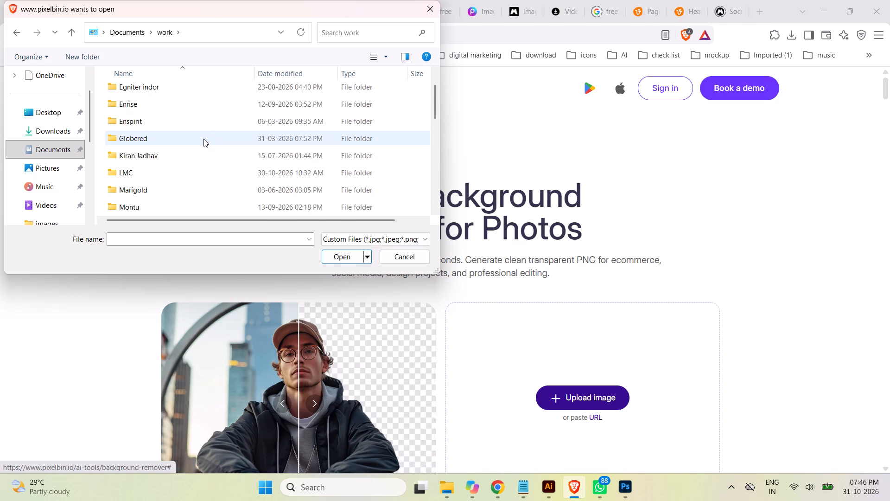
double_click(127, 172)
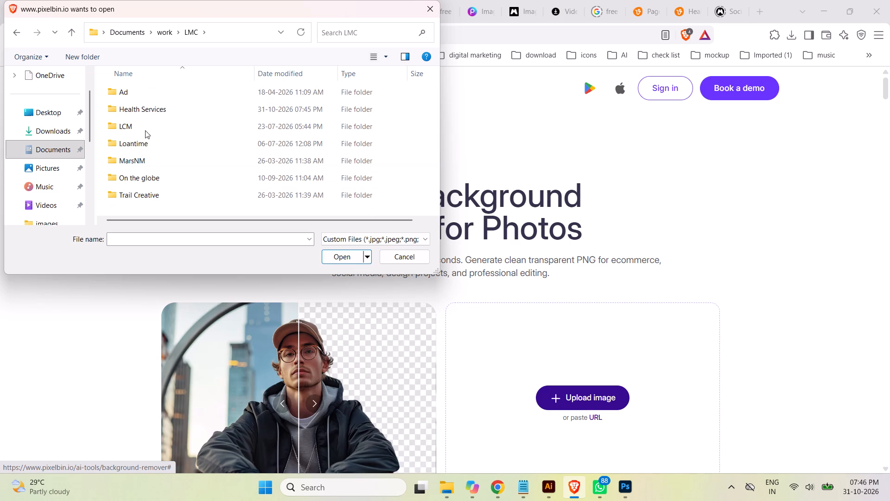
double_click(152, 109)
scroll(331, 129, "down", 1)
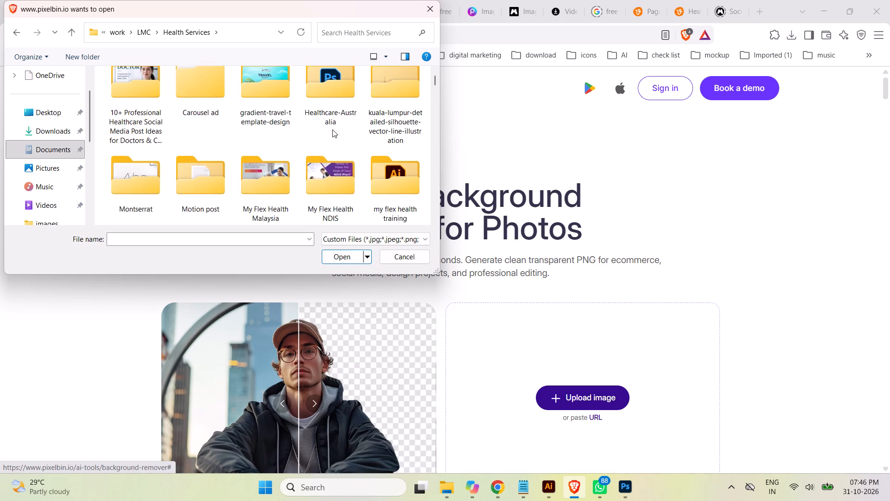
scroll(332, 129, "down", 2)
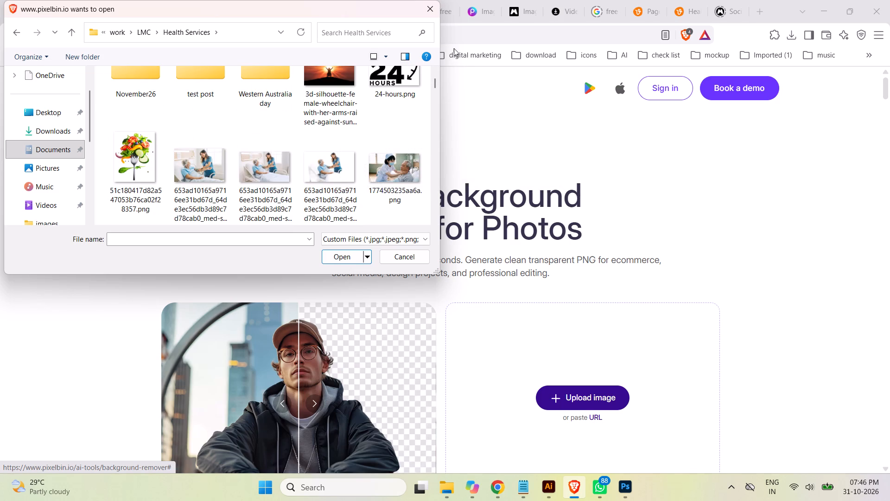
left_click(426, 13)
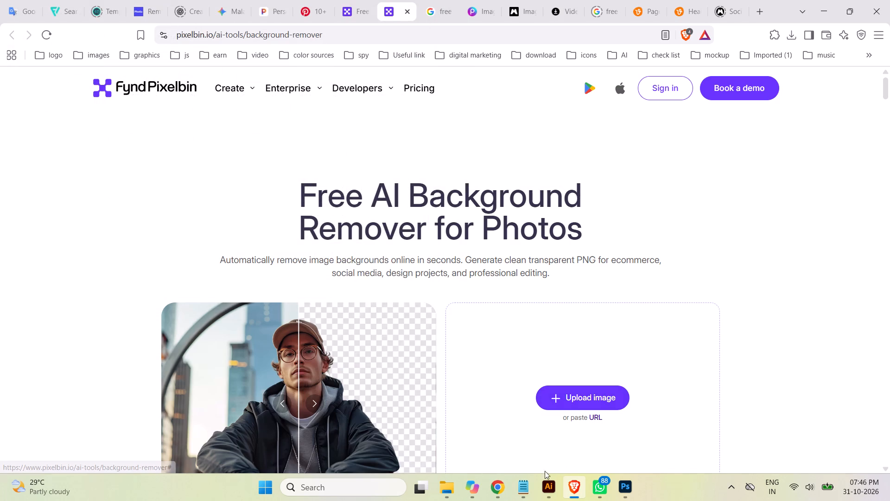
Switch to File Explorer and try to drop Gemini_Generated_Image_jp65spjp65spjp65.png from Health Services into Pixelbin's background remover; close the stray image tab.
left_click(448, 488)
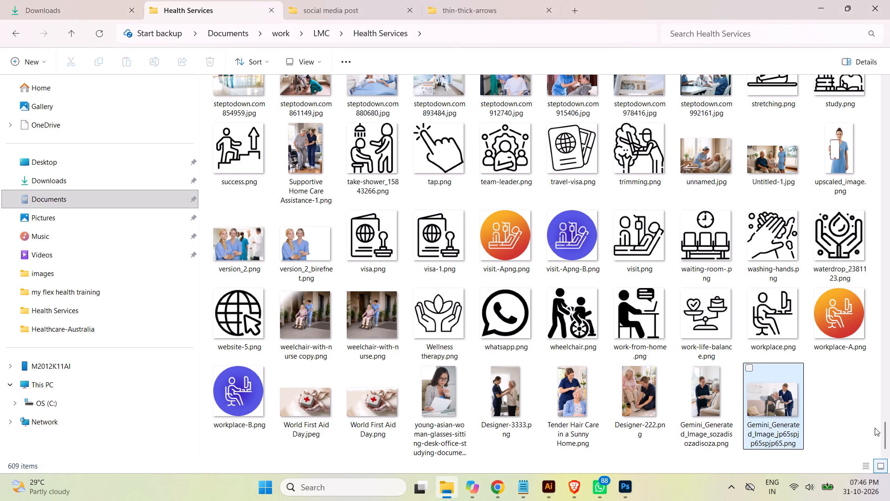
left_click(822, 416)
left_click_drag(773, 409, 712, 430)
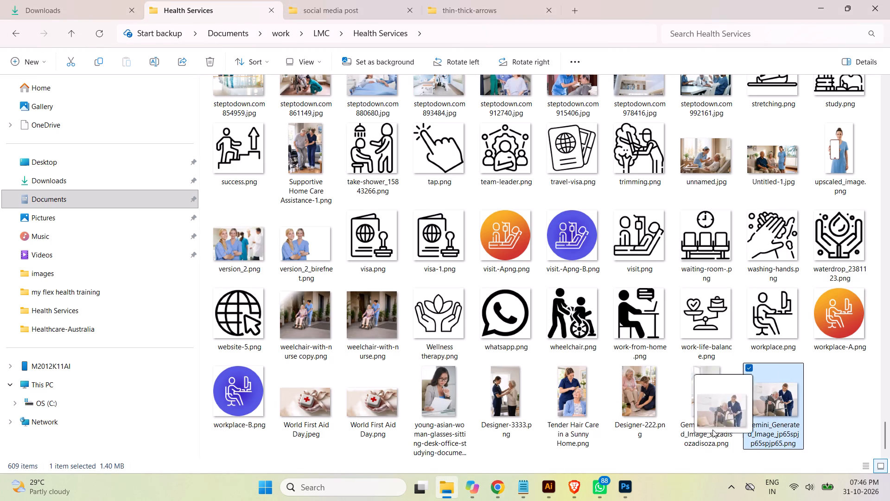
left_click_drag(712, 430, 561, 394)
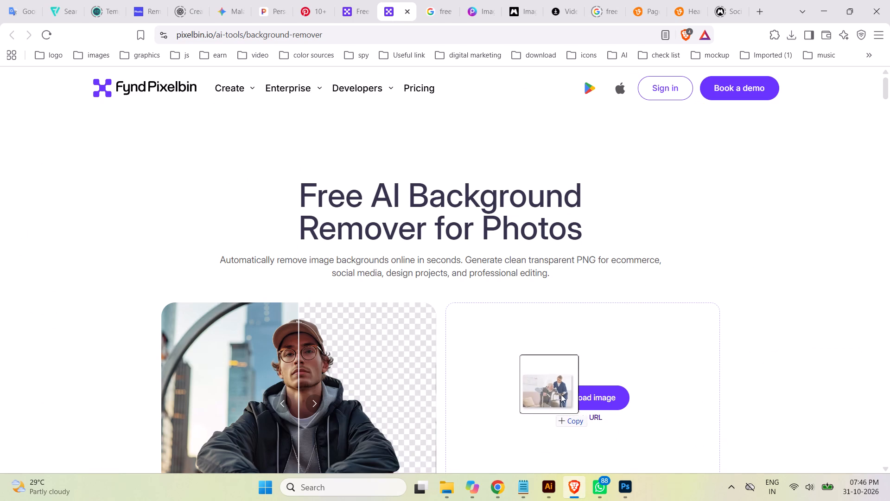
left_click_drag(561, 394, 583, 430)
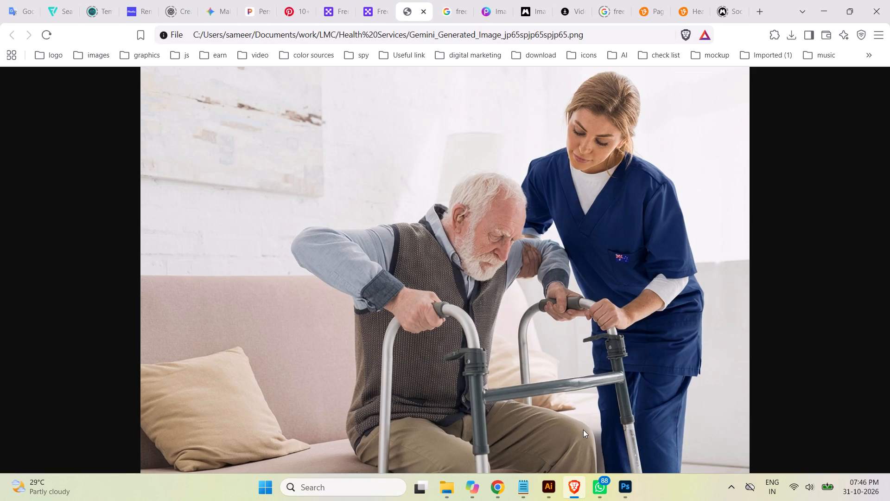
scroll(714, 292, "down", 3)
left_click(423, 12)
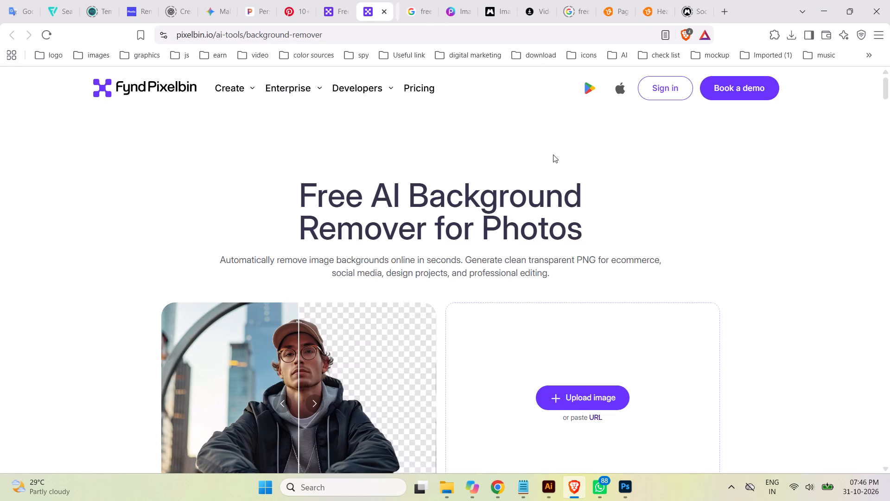
Start an image upload in the background remover and browse to Documents > work > LMC > Health Services.
scroll(732, 269, "down", 3)
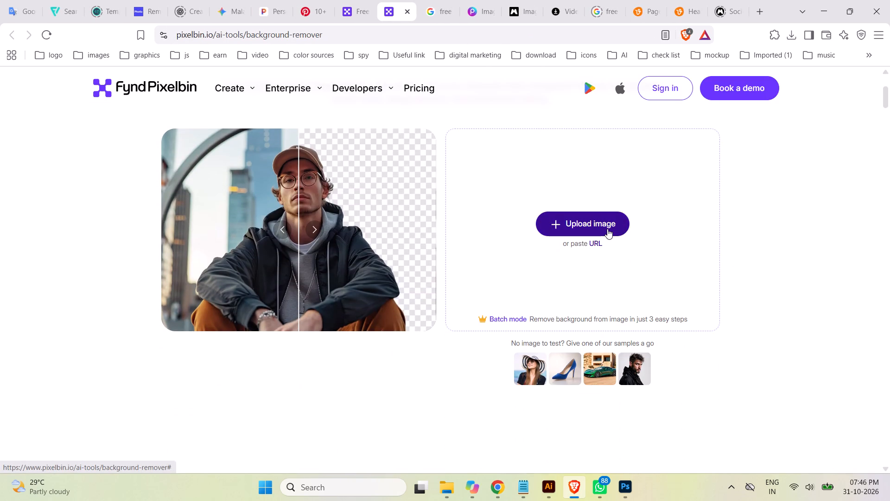
left_click(607, 229)
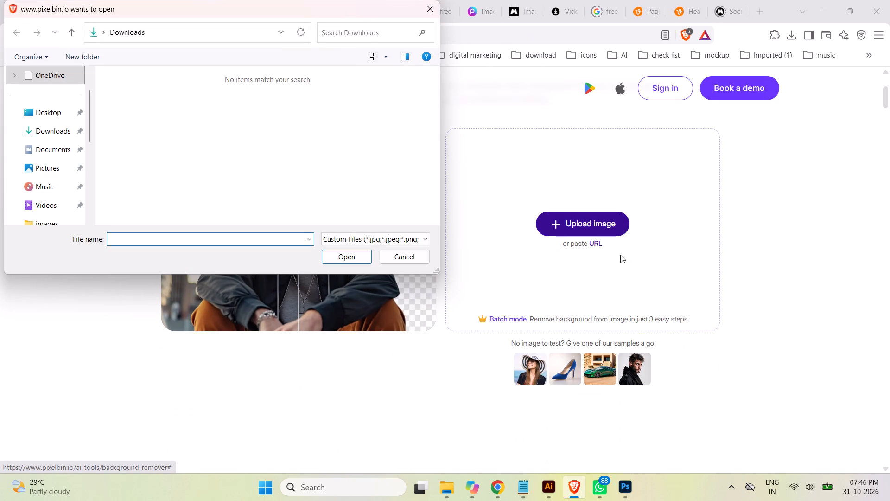
left_click(38, 150)
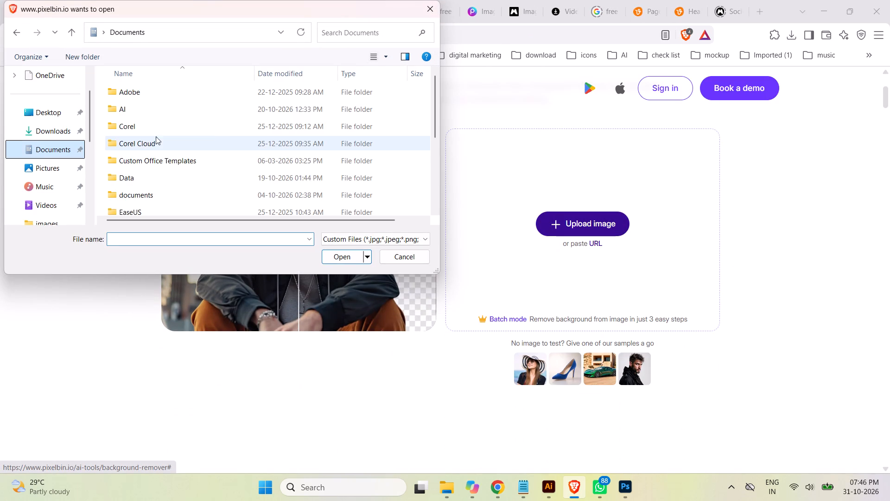
scroll(221, 138, "down", 1)
scroll(217, 138, "up", 4)
scroll(209, 137, "down", 4)
double_click(134, 173)
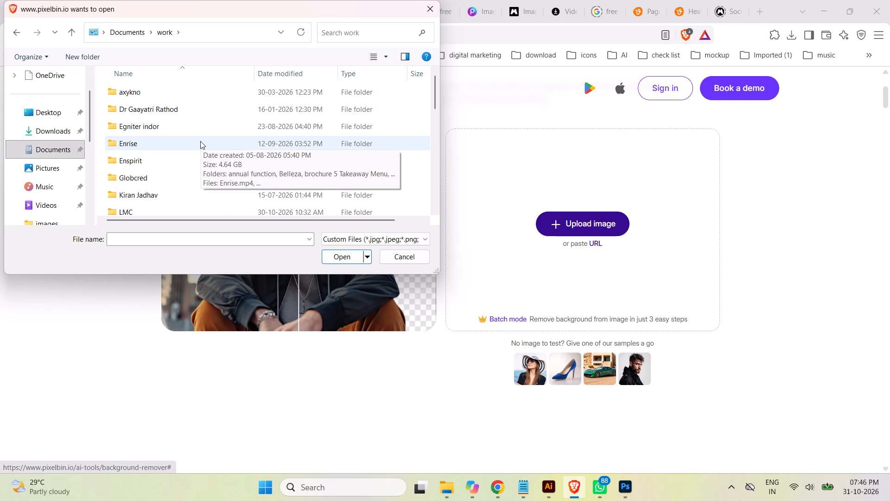
double_click(129, 210)
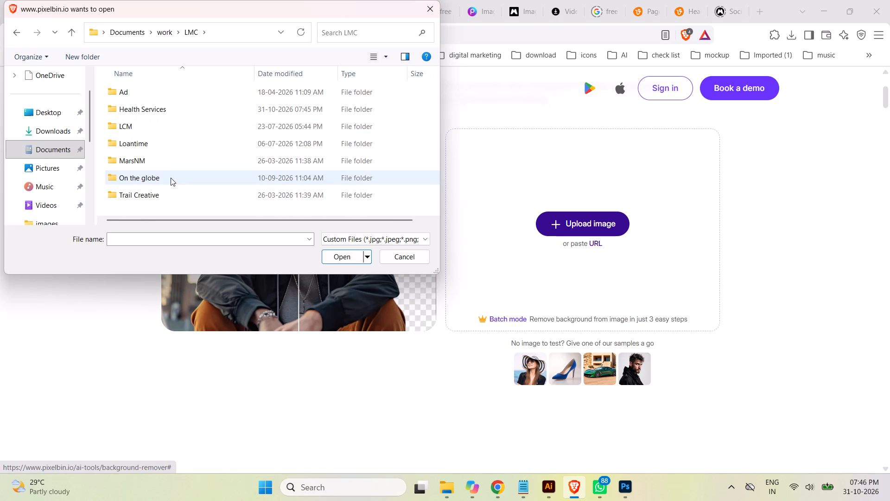
double_click(152, 105)
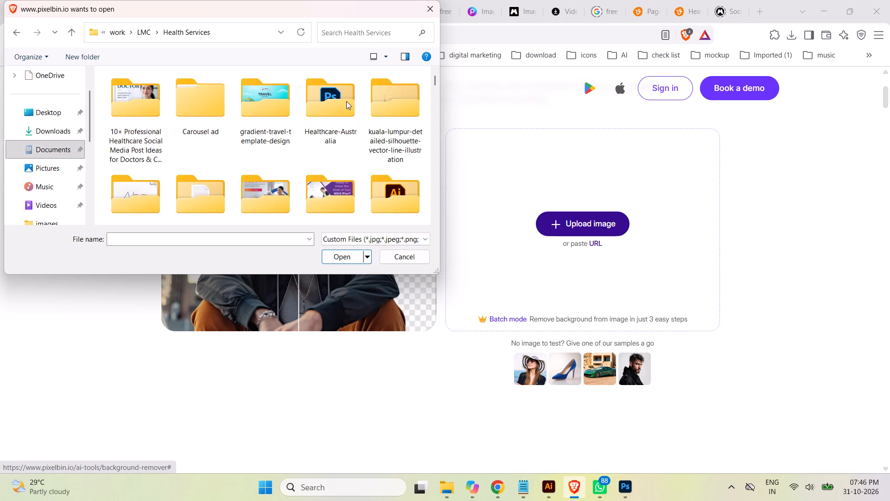
Find Gemini_Generated_Image_jp65spjp65spjp65.png in the Health Services folder and upload it to the background remover.
scroll(402, 103, "down", 2)
scroll(402, 103, "up", 4)
scroll(401, 109, "down", 3)
scroll(401, 110, "up", 5)
scroll(400, 115, "down", 1)
scroll(400, 116, "up", 5)
scroll(400, 116, "down", 3)
scroll(401, 114, "up", 2)
scroll(401, 114, "down", 5)
scroll(401, 114, "up", 2)
scroll(401, 114, "down", 1)
scroll(402, 116, "up", 1)
scroll(402, 116, "down", 1)
scroll(426, 146, "up", 3)
scroll(424, 146, "down", 3)
scroll(415, 147, "up", 3)
scroll(414, 147, "down", 1)
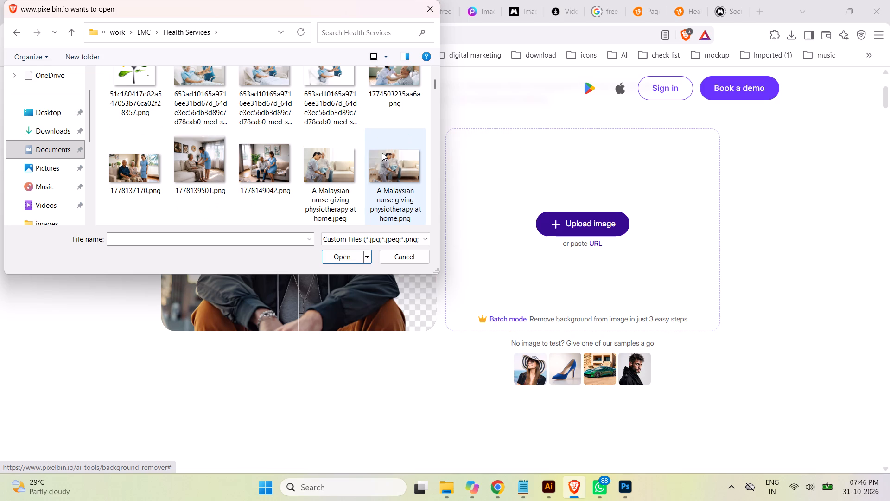
left_click(386, 168)
key("g")
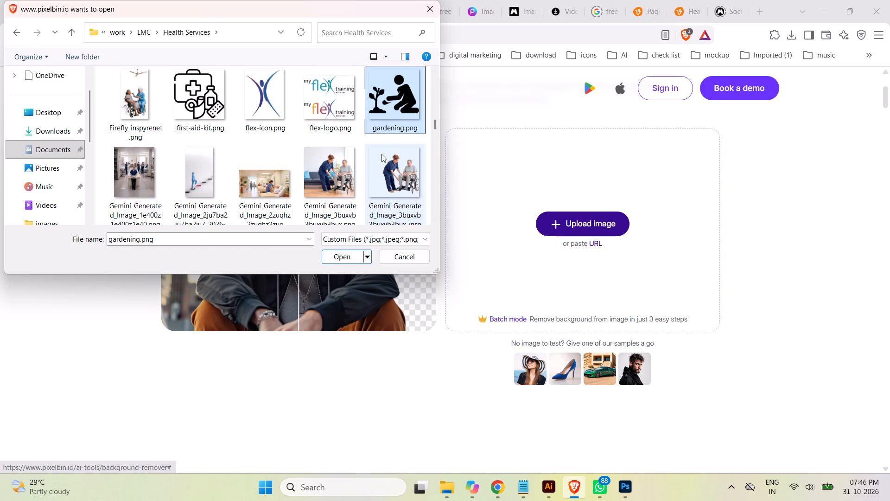
scroll(387, 167, "down", 1)
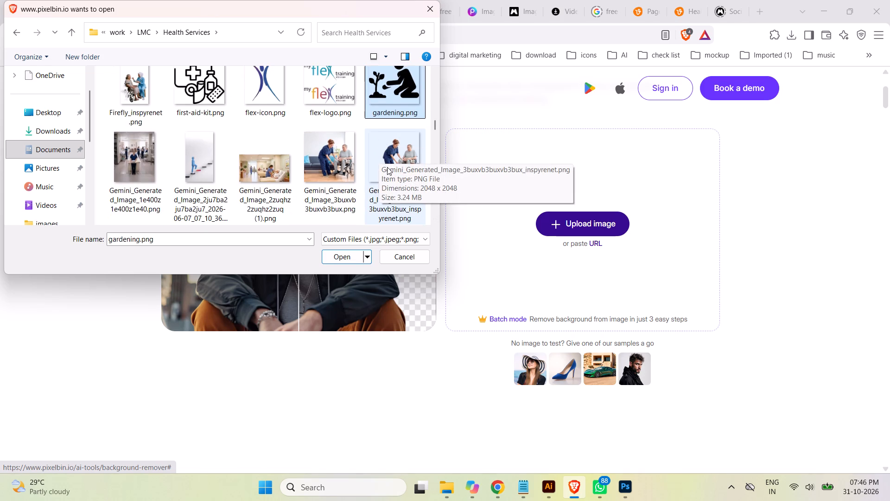
scroll(387, 167, "down", 1)
scroll(386, 167, "up", 3)
scroll(386, 167, "down", 1)
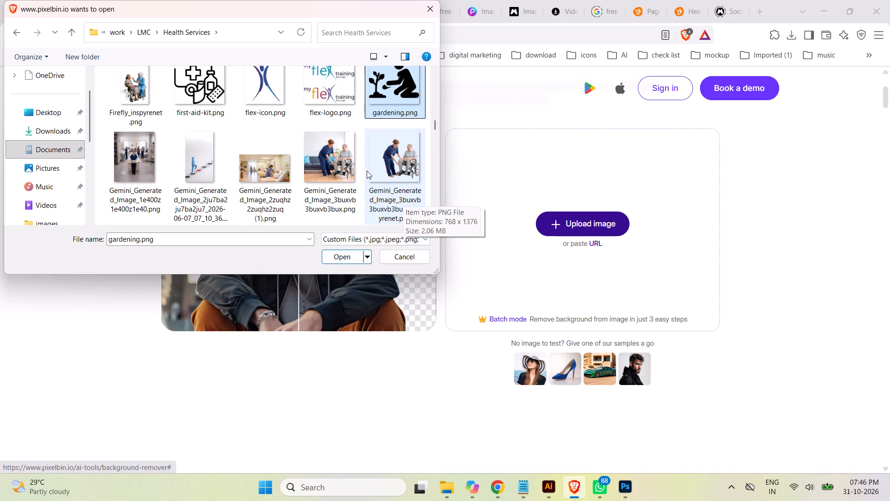
scroll(366, 172, "down", 1)
scroll(365, 174, "up", 1)
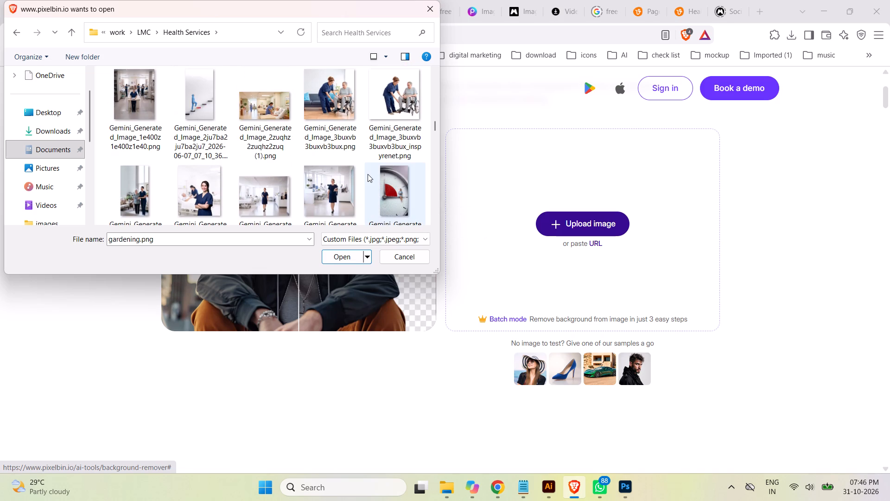
scroll(369, 174, "down", 1)
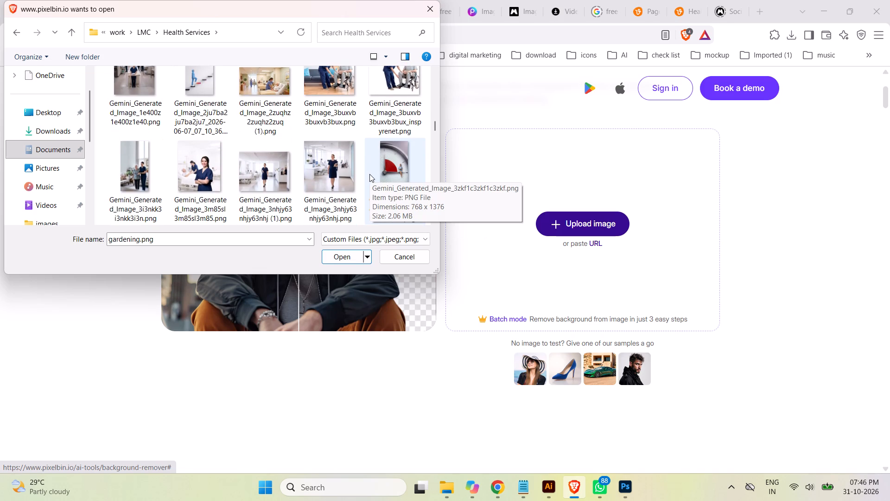
scroll(369, 176, "down", 1)
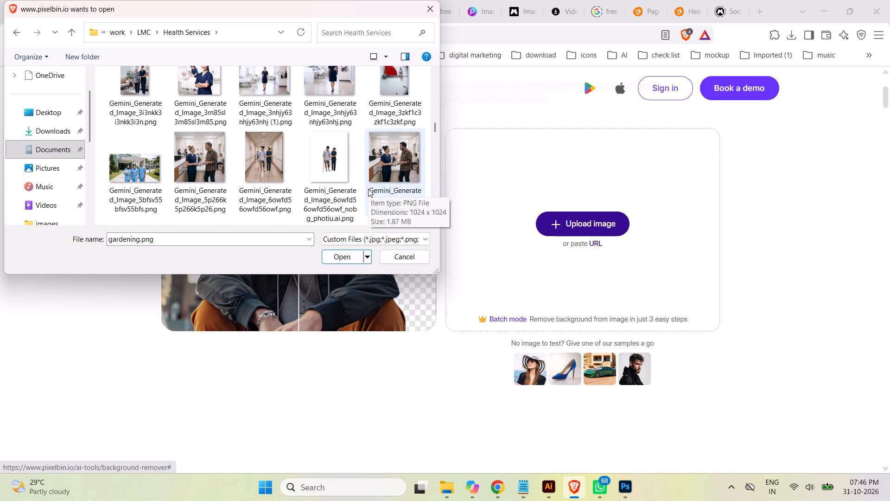
scroll(368, 189, "down", 1)
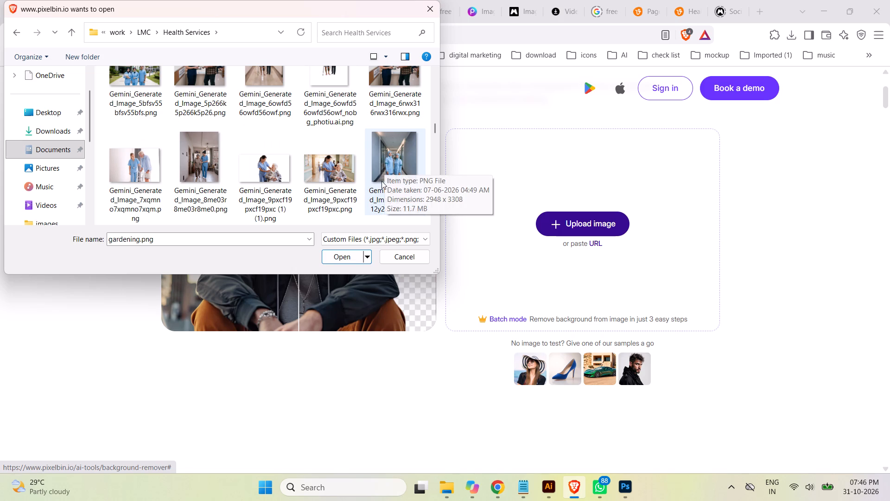
scroll(381, 180, "down", 2)
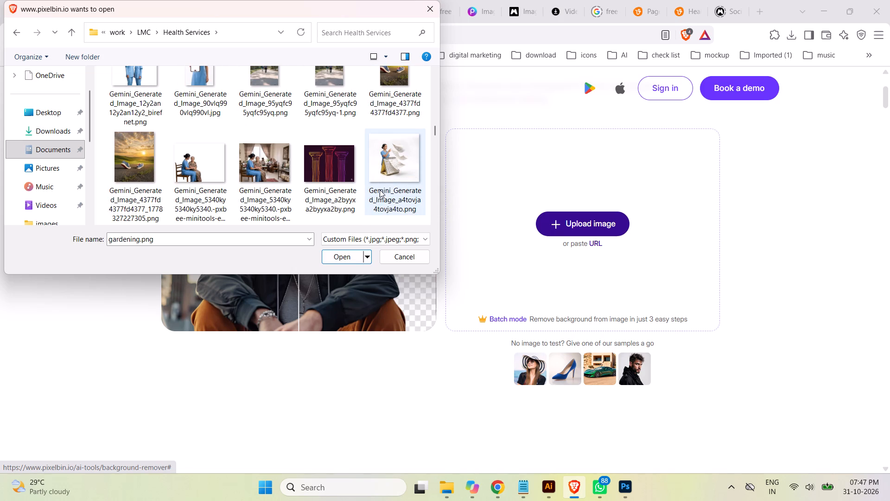
scroll(379, 190, "up", 1)
scroll(379, 190, "down", 5)
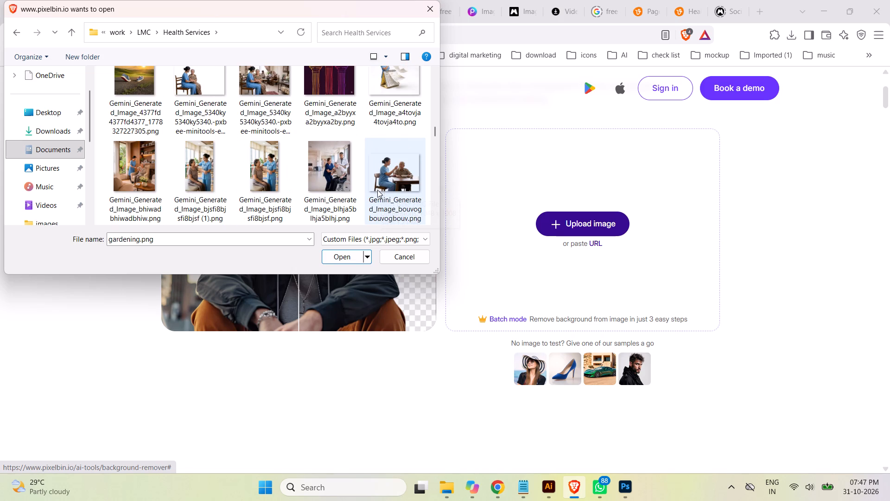
scroll(376, 186, "down", 1)
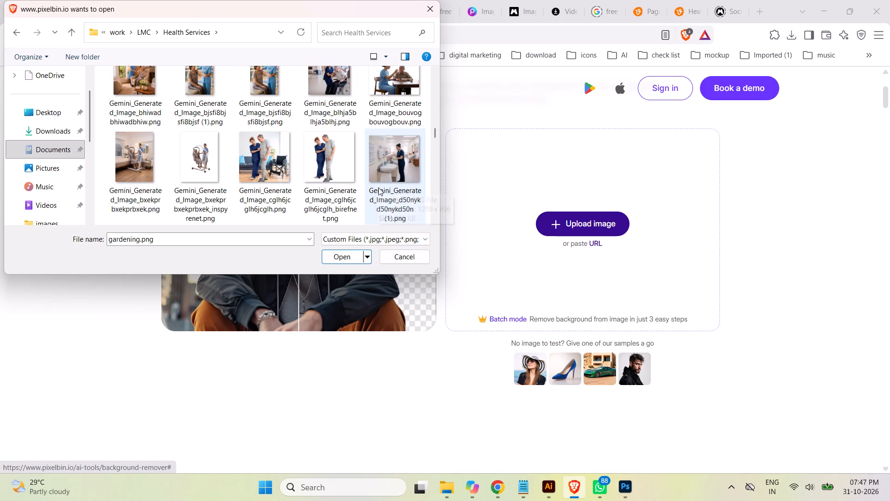
scroll(378, 187, "down", 1)
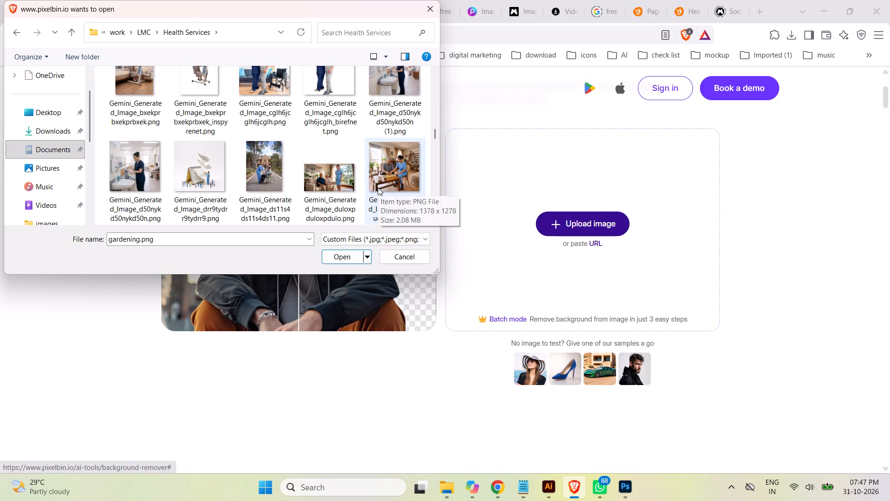
scroll(378, 187, "down", 2)
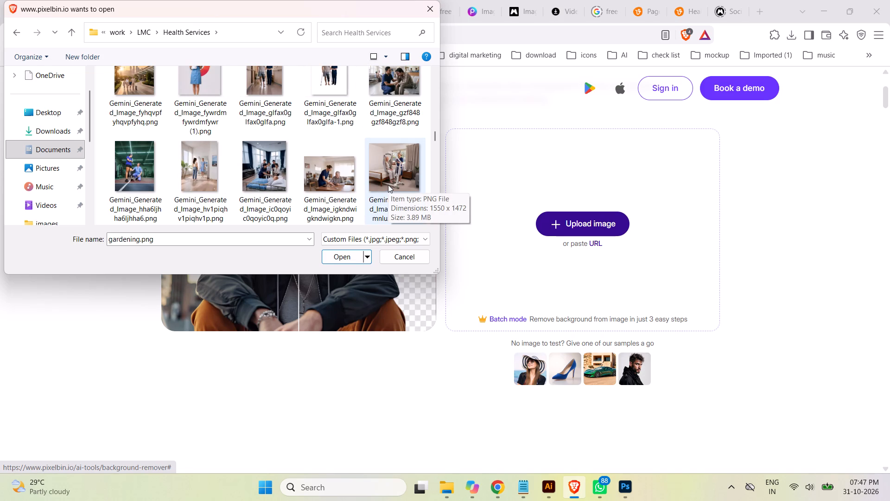
scroll(388, 185, "down", 2)
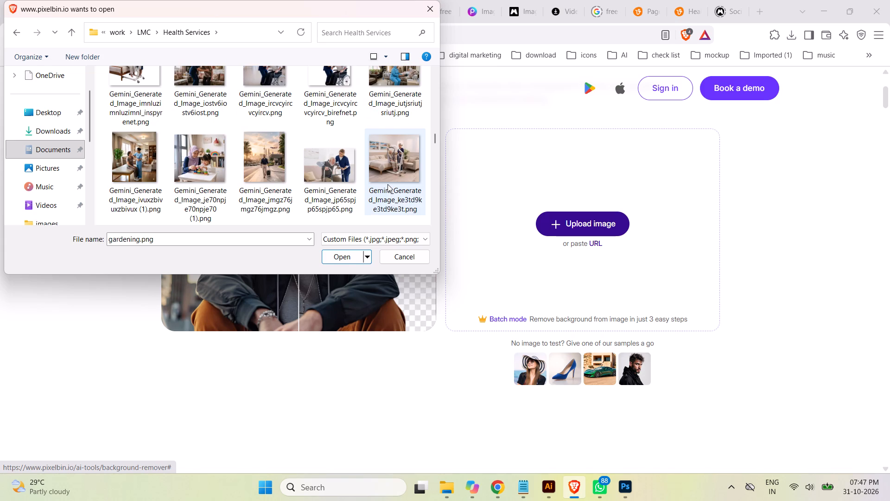
left_click(342, 179)
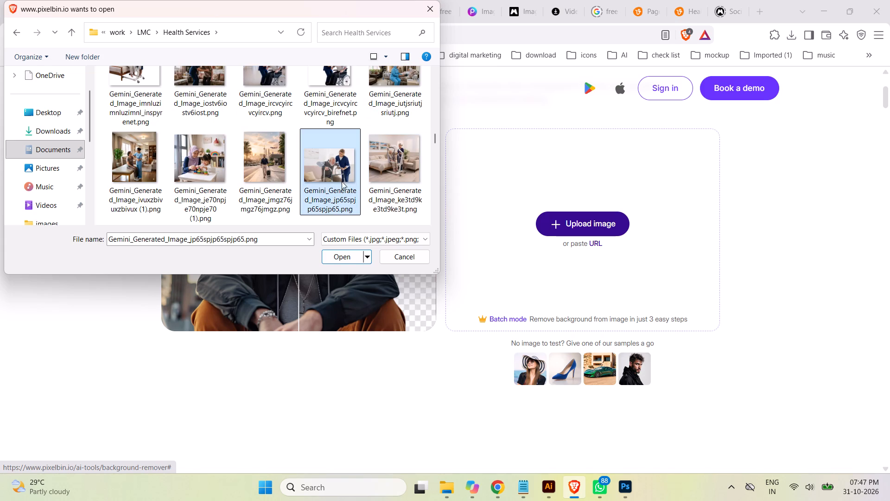
left_click(343, 257)
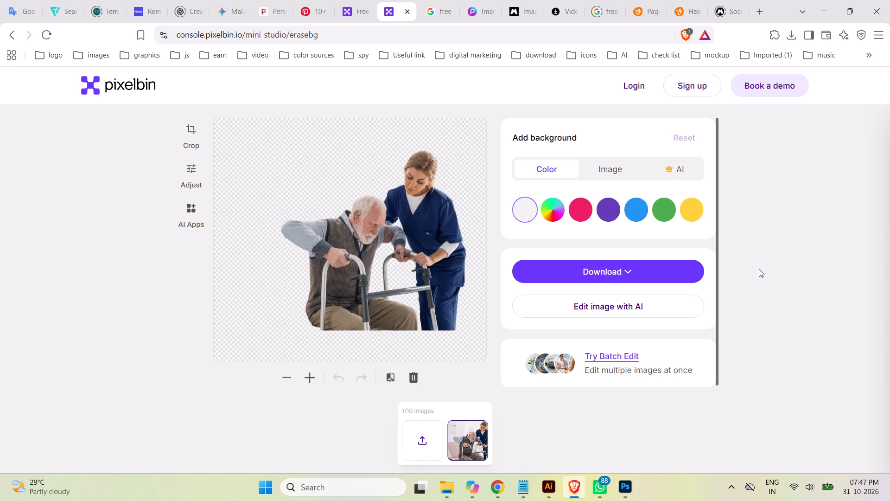
Open the download options for the cut-out image of the nurse and elderly man.
left_click(591, 276)
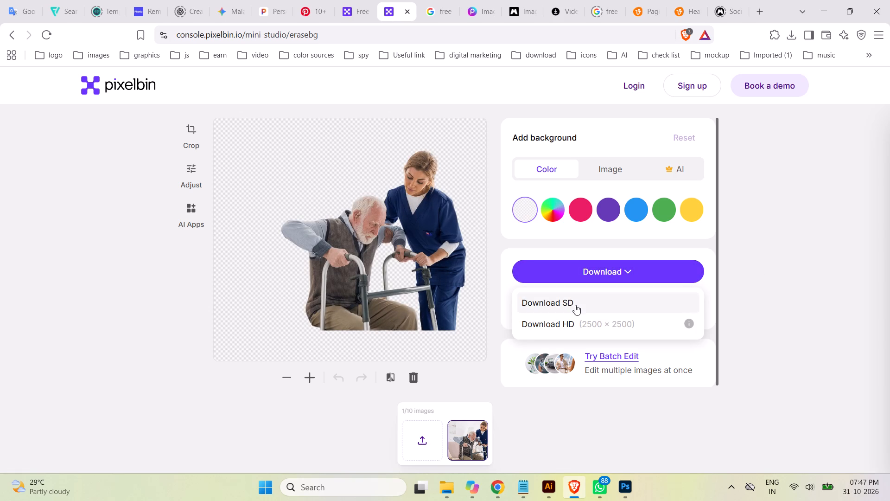
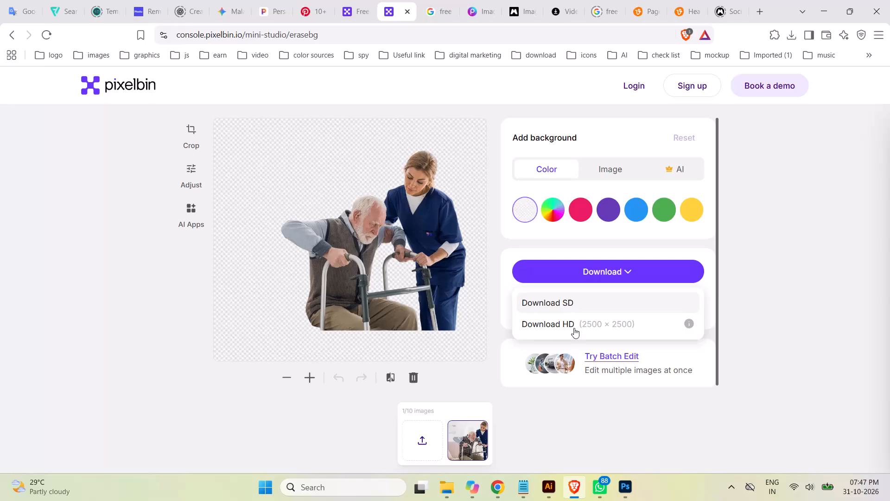
Download the nurse and elderly man cut-out in HD.
left_click(569, 324)
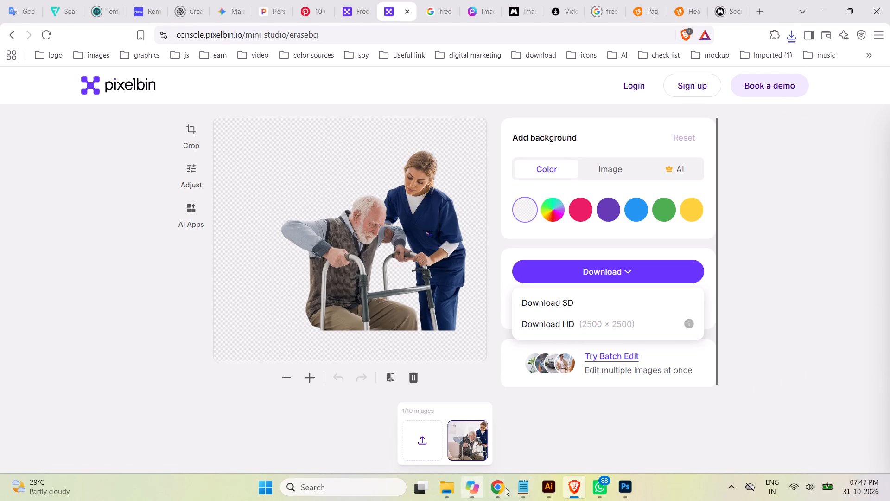
Switch to Photoshop and open the recent Gemini_Generated_Image_jp65spjp65spjp65.png.
left_click(626, 485)
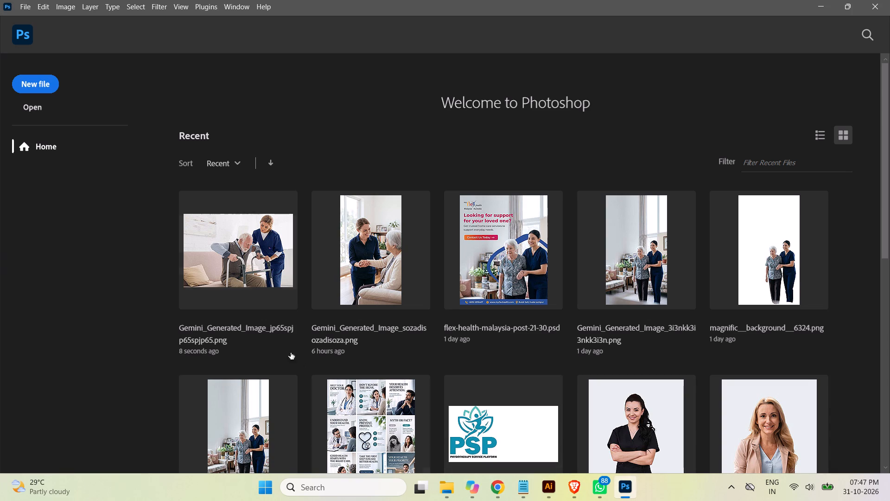
left_click(268, 272)
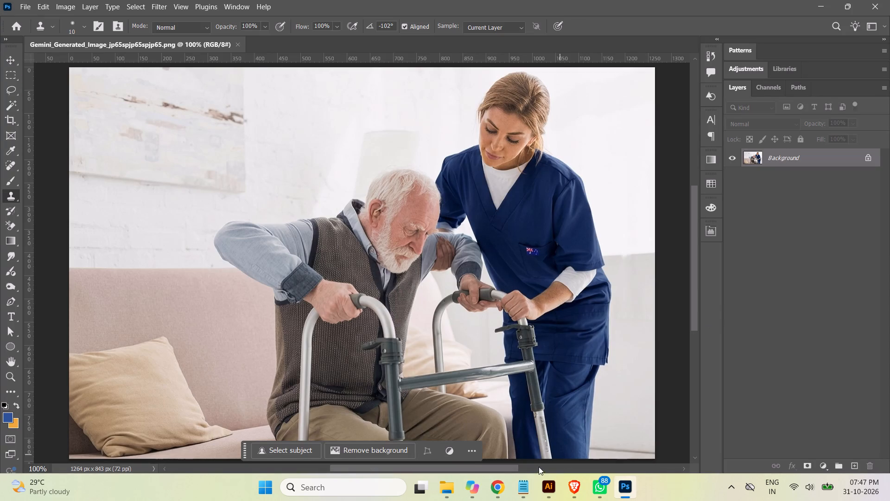
Place result_0.png from the Downloads folder into the open image and scale it to 133.34% so it covers the whole canvas.
left_click(445, 486)
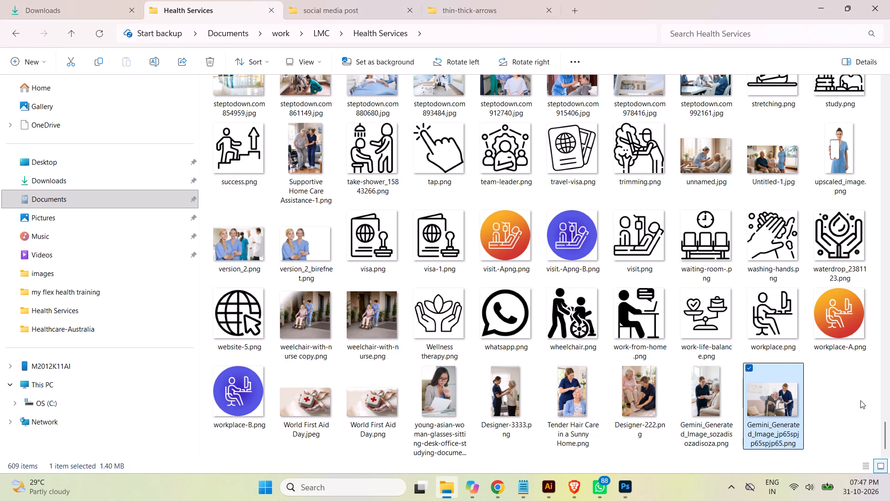
left_click(48, 8)
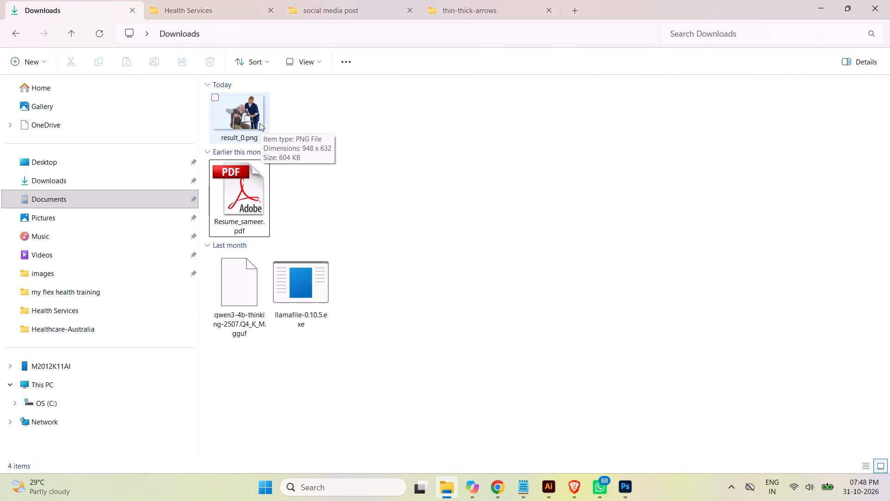
left_click_drag(259, 122, 581, 310)
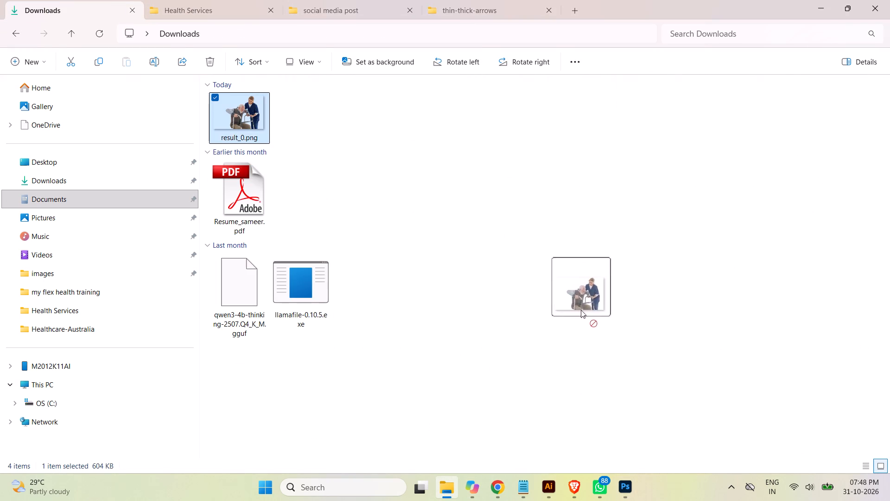
left_click_drag(581, 310, 524, 318)
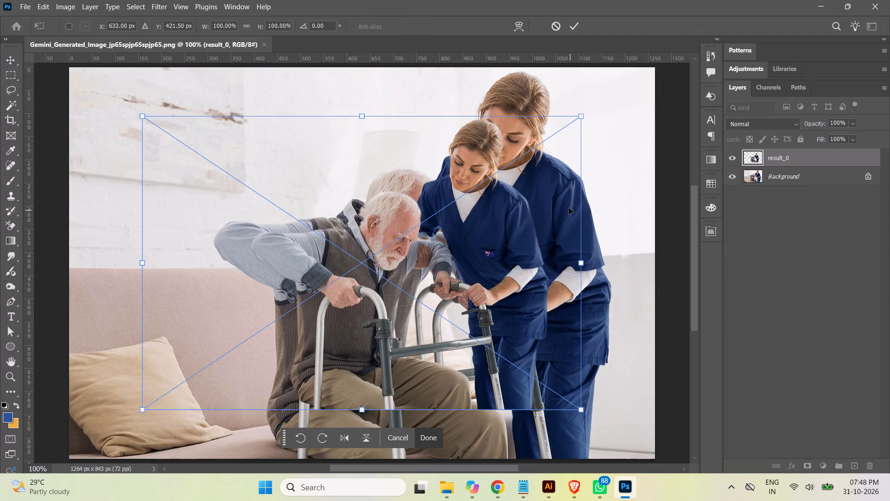
left_click_drag(584, 117, 606, 111, "alt+shift")
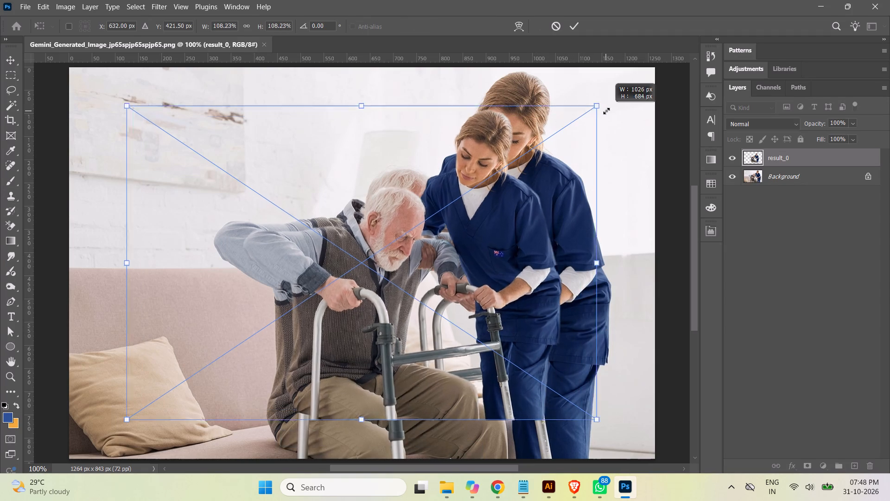
left_click_drag(606, 111, 672, 90, "alt+shift")
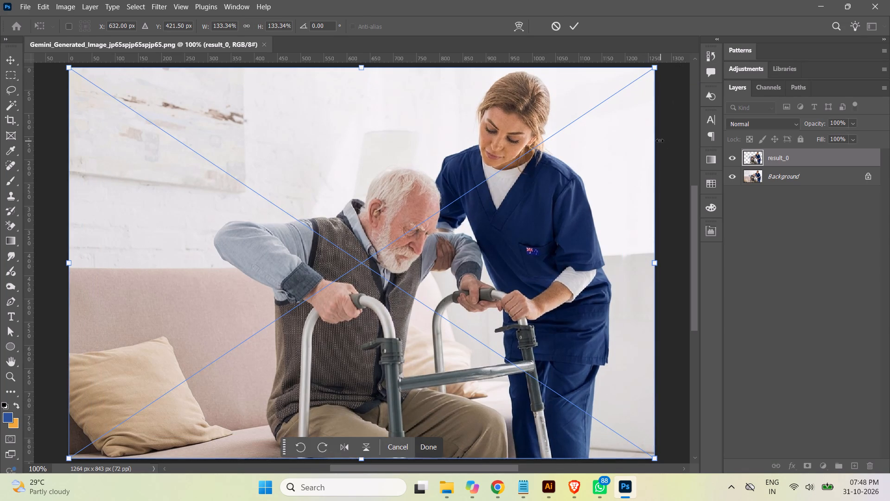
key("Return")
Compare the layers by toggling the result_0 cut-out, and hide the Background layer.
left_click(731, 158)
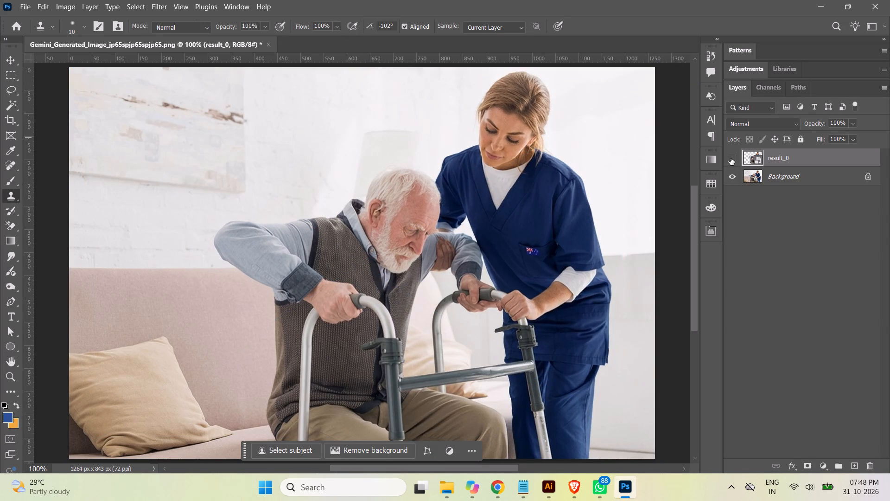
left_click(731, 158)
left_click(730, 178)
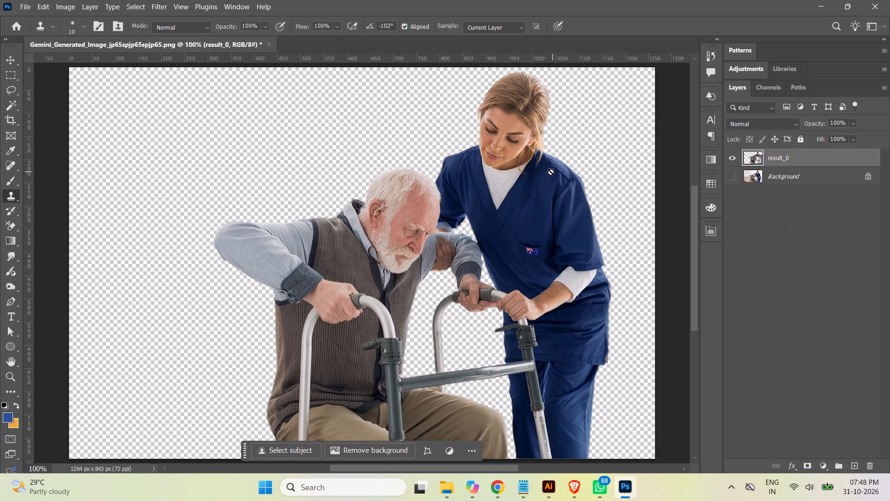
Save a PNG copy to Downloads, overwriting result_0.png, with the large file size (fastest saving) option.
key("ctrl+s")
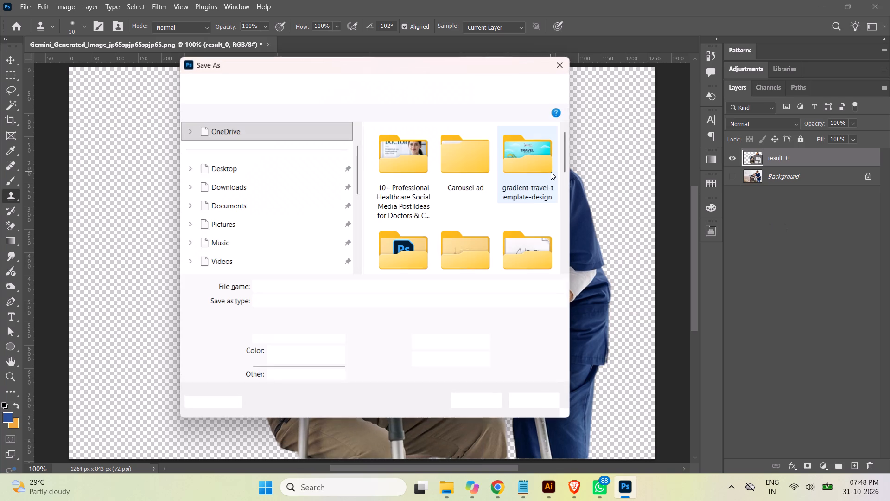
left_click(244, 188)
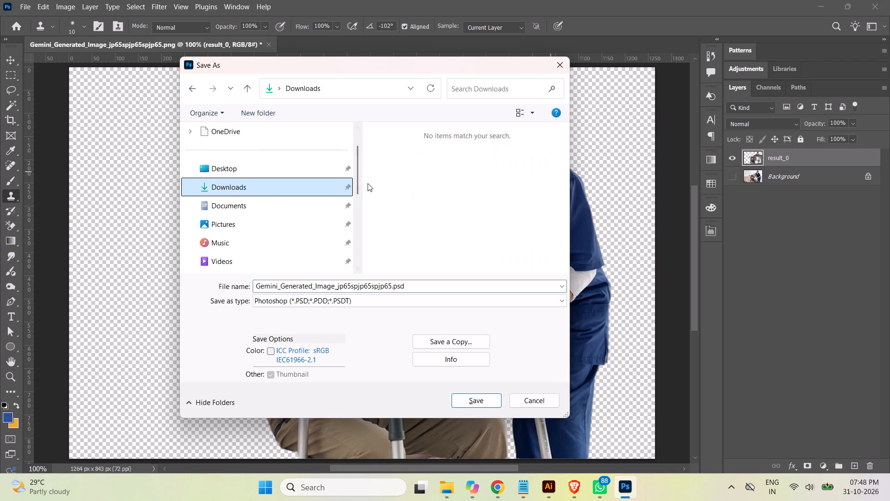
left_click(373, 303)
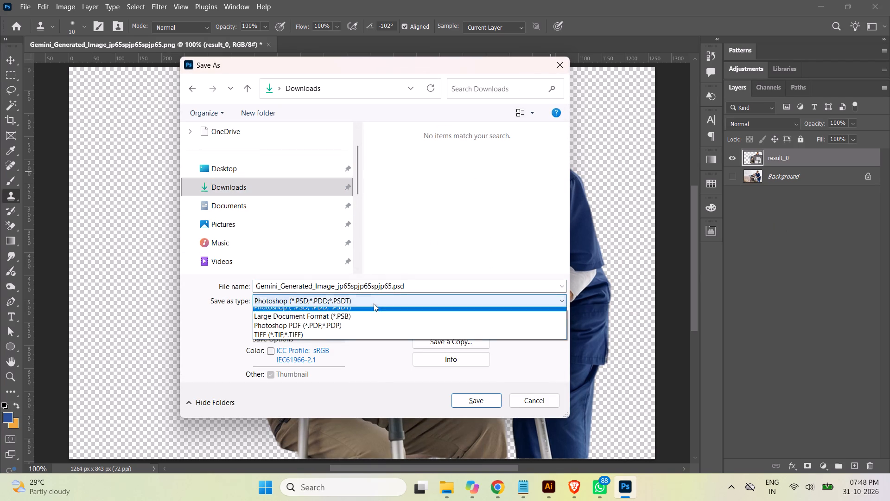
left_click(425, 303)
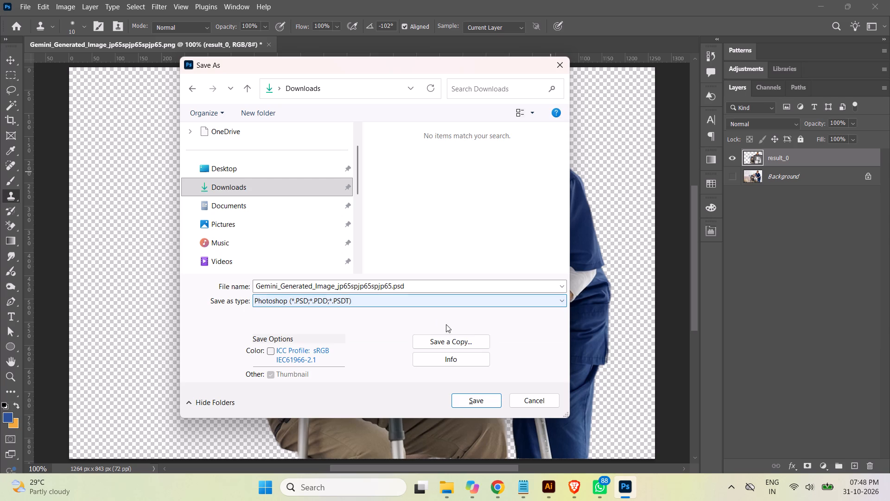
left_click(450, 339)
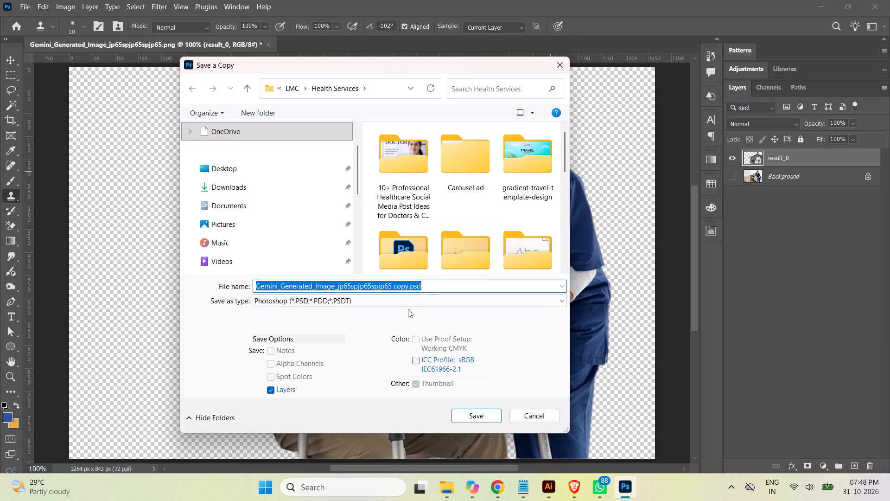
left_click(339, 302)
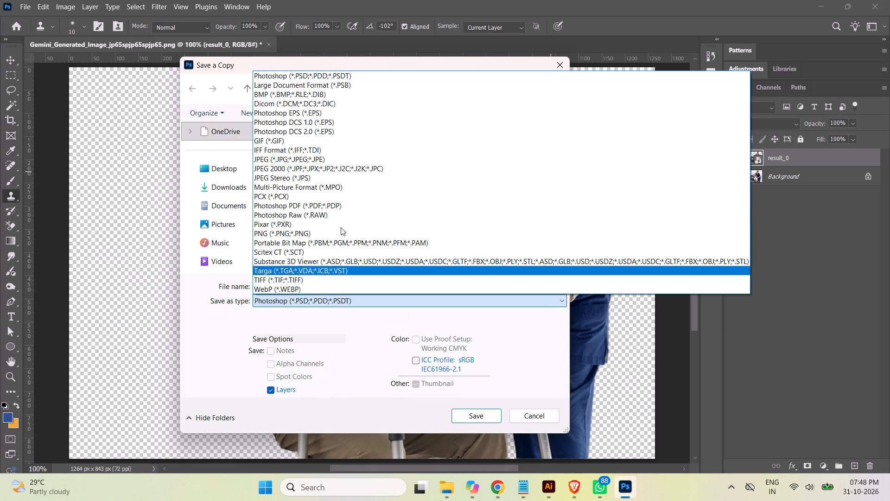
left_click(303, 235)
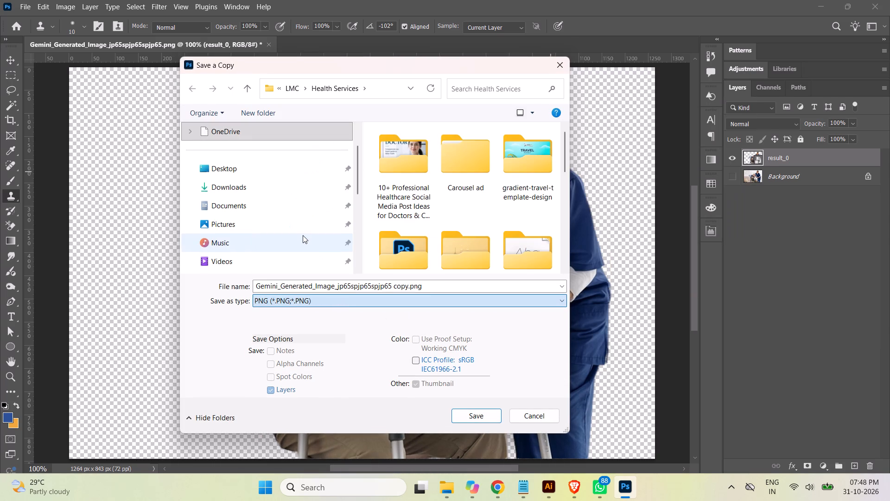
left_click(231, 186)
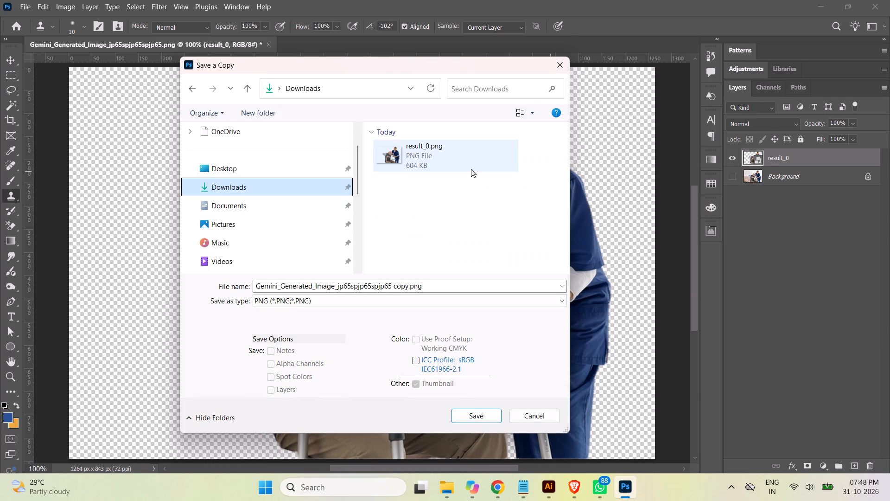
left_click(400, 164)
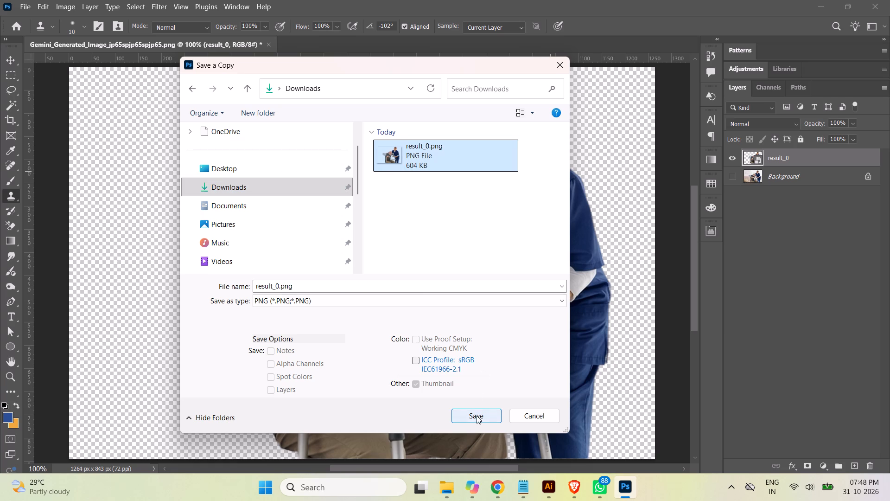
left_click(477, 416)
left_click(466, 245)
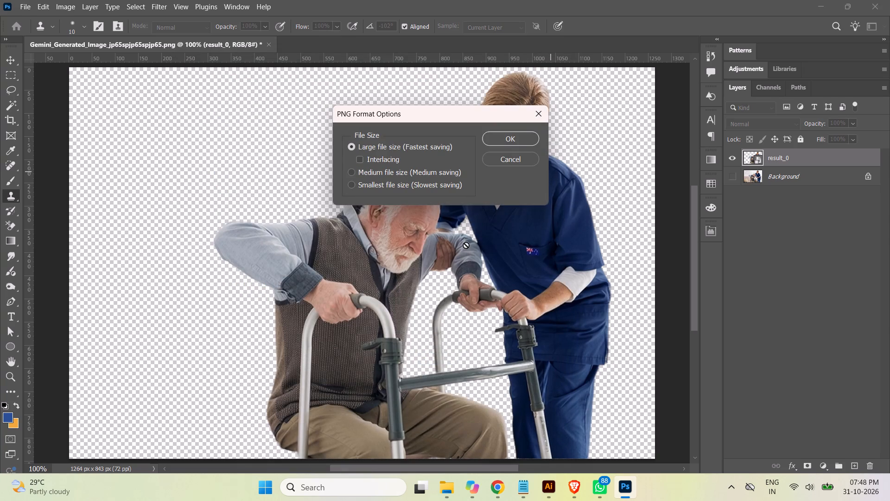
left_click(522, 137)
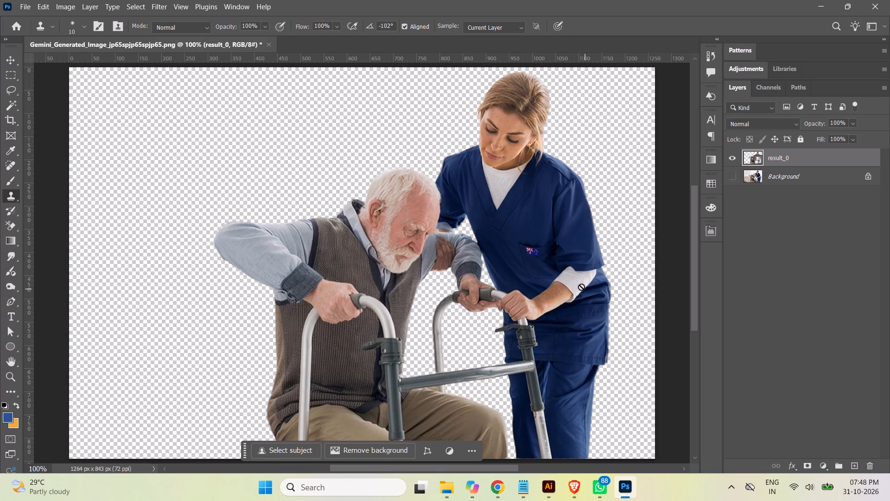
Open the placed result_0 layer's embedded contents for retouching the flag on the nurse's pocket.
key("z")
left_click_drag(520, 244, 592, 294)
key("space")
key("space")
key("space")
key("space")
key("space")
key("space")
key("space")
key("space")
key("space")
key("space")
key("space")
key("space")
key("space")
key("space")
key("space")
key("space")
key("space")
key("space")
key("space")
key("space")
left_click_drag(590, 327, 467, 325)
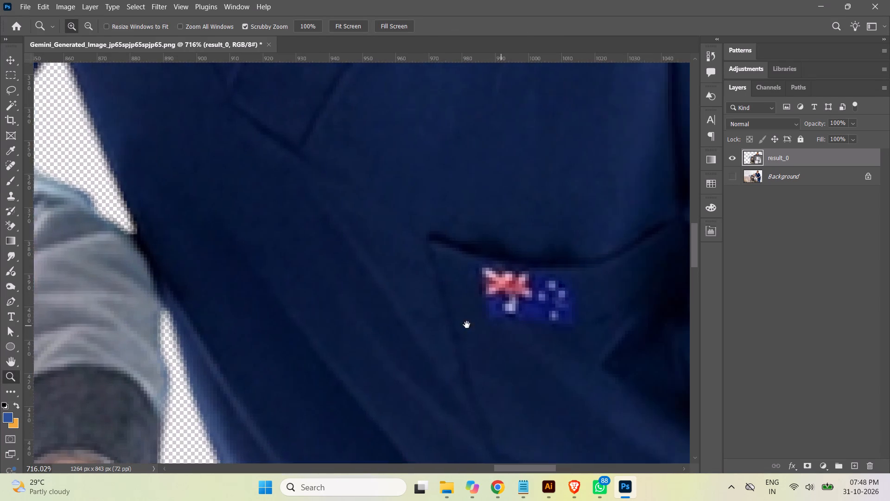
left_click_drag(467, 325, 409, 320)
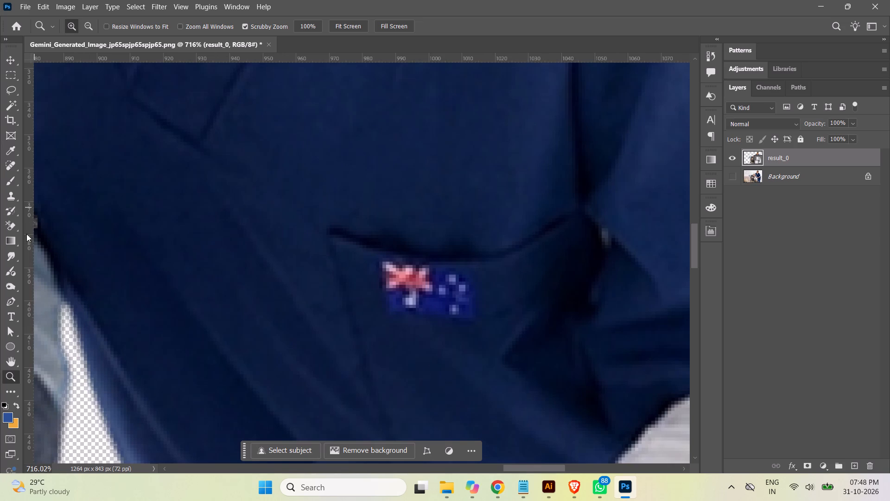
left_click(13, 197)
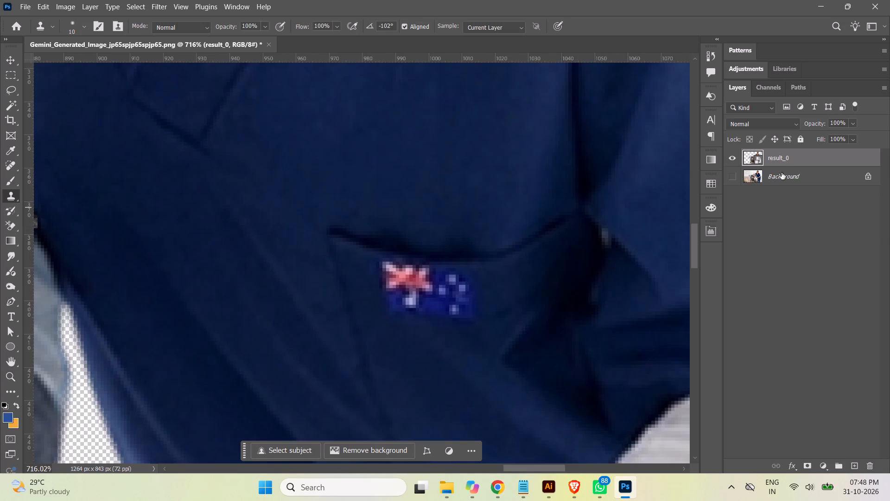
left_click(800, 158)
left_click(11, 54)
double_click(758, 161)
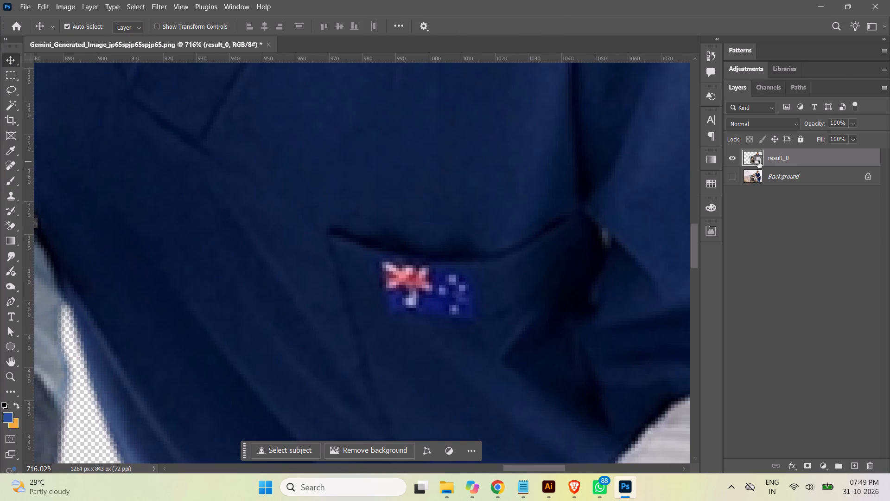
With a 4 px Clone Stamp sampled from the pocket fabric beside the flag, paint over the flag's left part on the nurse's pocket.
key("z")
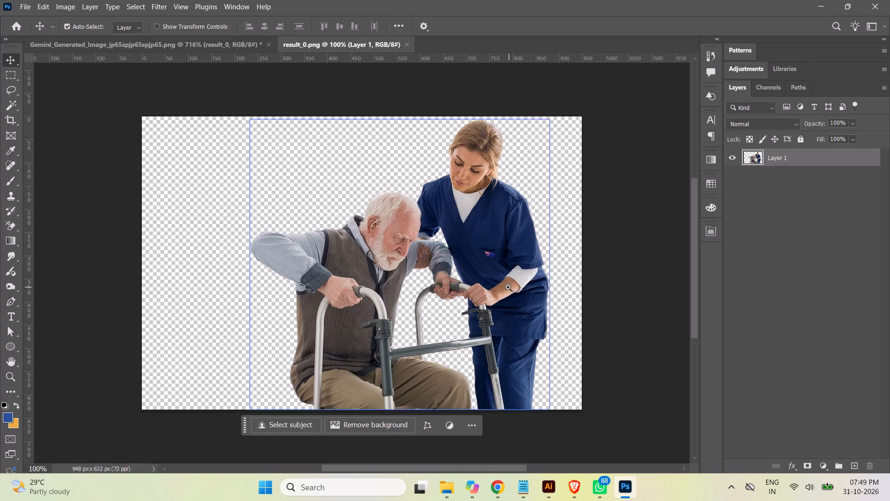
left_click_drag(482, 249, 580, 305)
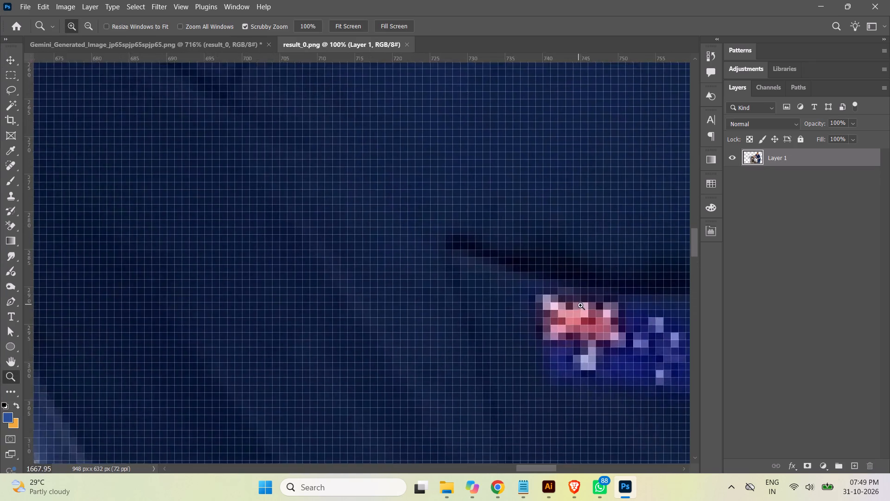
left_click_drag(580, 305, 581, 305)
left_click_drag(545, 469, 563, 470)
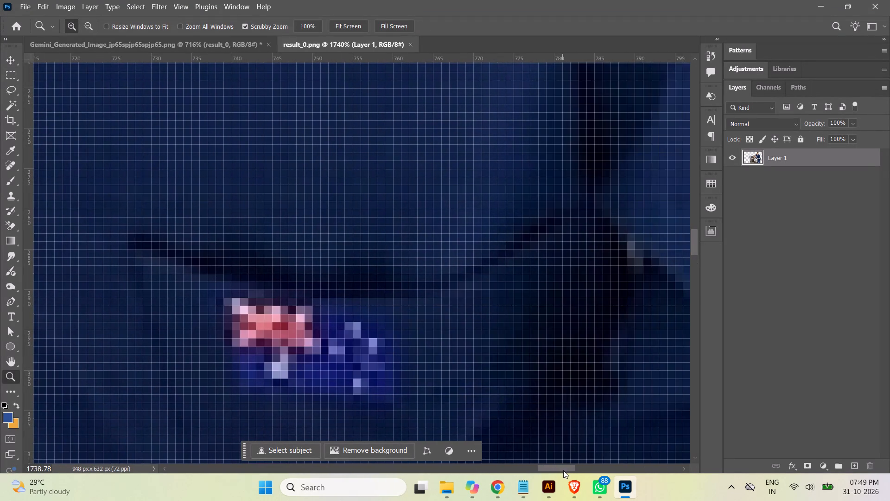
left_click_drag(563, 470, 551, 468)
key("ctrl+minus")
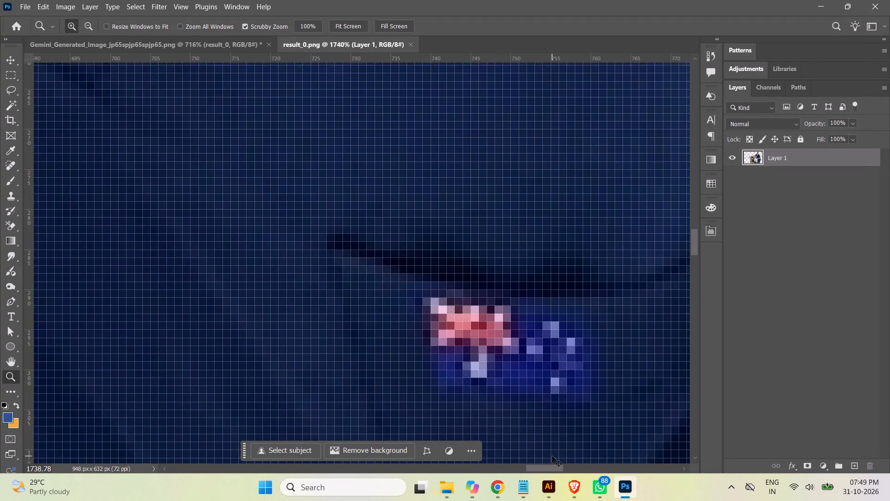
key("ctrl+minus")
key("ctrl+minus")
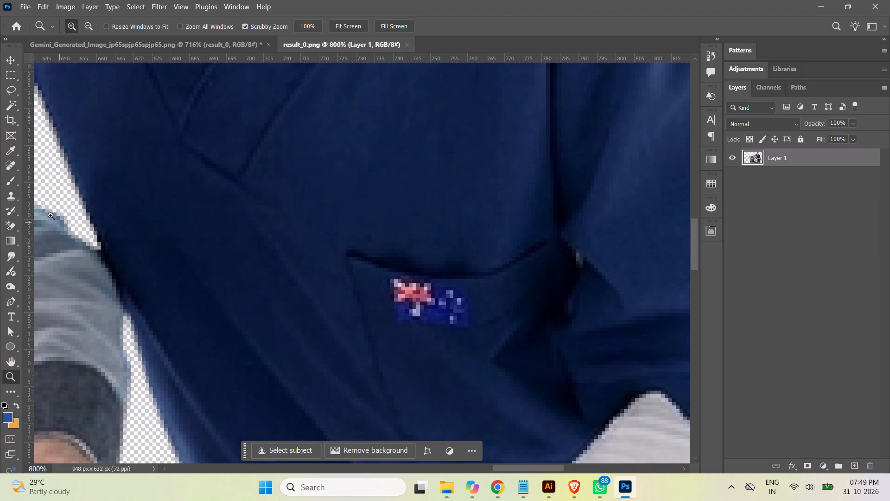
left_click(12, 200)
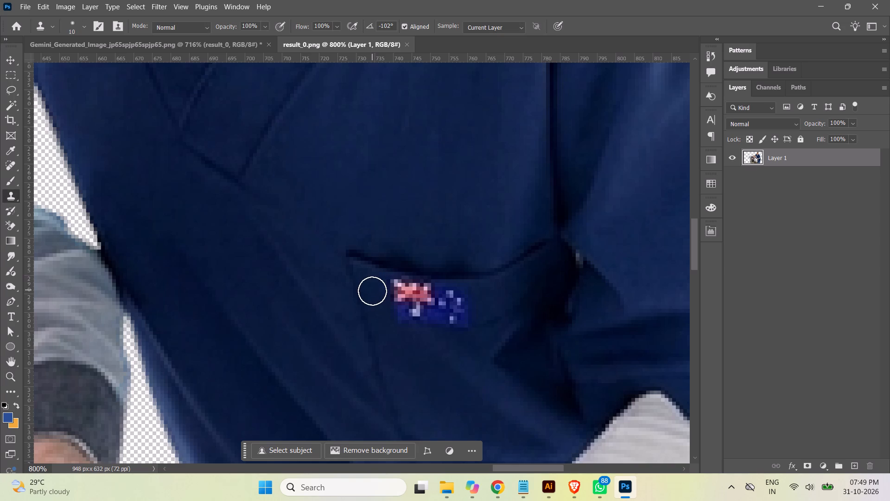
key("bracketleft")
key("bracketleft")
key("bracketleft")
key("bracketleft")
key("bracketleft")
key("bracketleft")
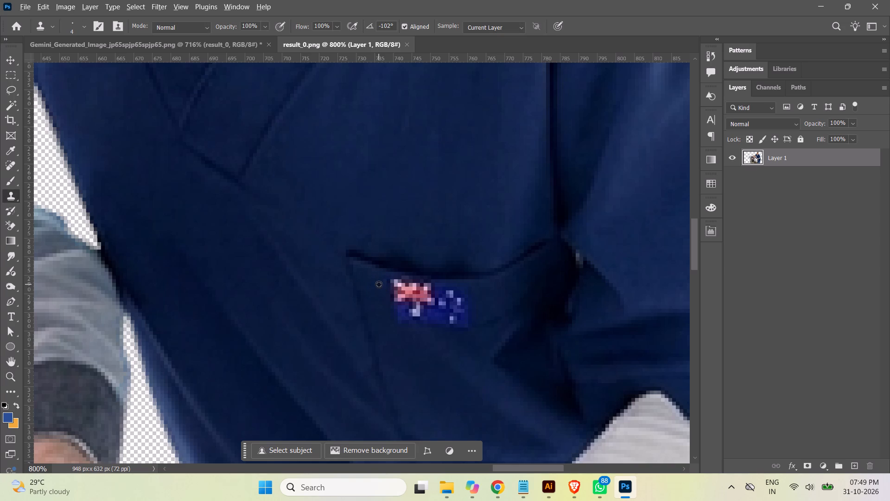
left_click(379, 284, "alt")
left_click_drag(384, 283, 404, 287)
left_click_drag(394, 285, 406, 284)
left_click_drag(397, 283, 405, 286)
left_click_drag(394, 290, 400, 303)
left_click_drag(395, 293, 396, 313)
left_click_drag(395, 306, 399, 325)
left_click_drag(395, 293, 400, 316)
left_click_drag(398, 294, 405, 322)
left_click_drag(399, 293, 409, 319)
left_click_drag(401, 290, 413, 314)
left_click_drag(404, 292, 418, 316)
left_click_drag(410, 302, 421, 328)
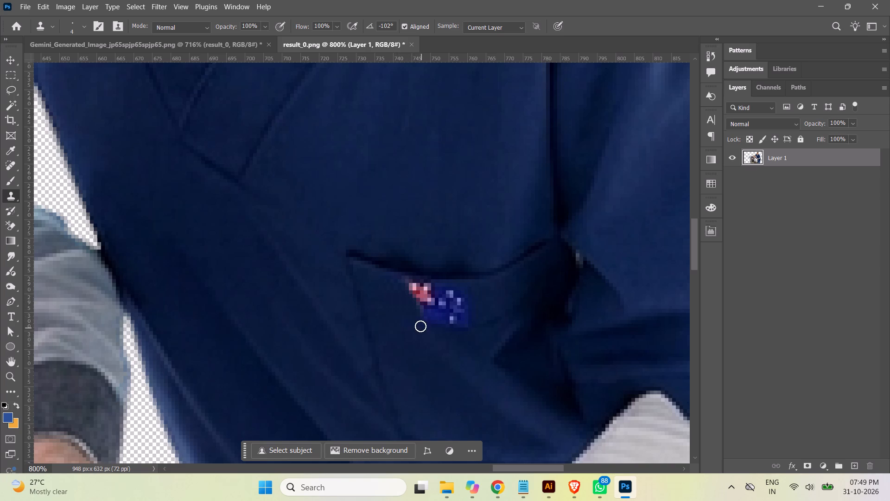
left_click_drag(411, 319, 407, 334)
Clone fabric over the rest of the flag's red-and-white emblem and the blue area beneath it.
left_click_drag(398, 286, 422, 284)
left_click_drag(401, 284, 420, 287)
left_click_drag(403, 289, 422, 289)
left_click_drag(407, 295, 428, 294)
left_click_drag(409, 297, 425, 298)
left_click_drag(413, 287, 429, 287)
left_click_drag(418, 290, 436, 289)
left_click_drag(410, 299, 432, 295)
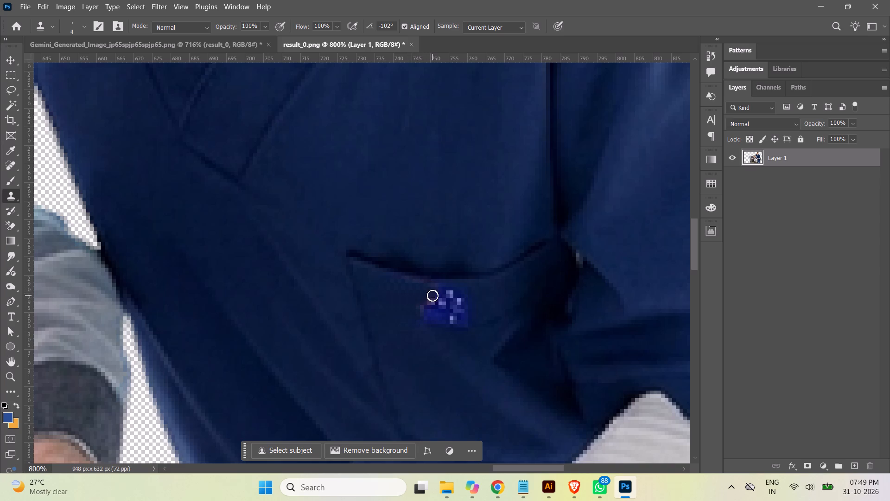
left_click_drag(407, 302, 434, 303)
left_click_drag(412, 312, 431, 309)
left_click_drag(415, 315, 435, 314)
left_click_drag(413, 324, 438, 322)
left_click_drag(422, 324, 441, 323)
left_click_drag(420, 318, 441, 319)
left_click_drag(426, 312, 429, 312)
Clone fabric over the flag's starred blue half, working across to its outer edge.
left_click_drag(429, 312, 442, 311)
left_click_drag(430, 301, 446, 300)
left_click_drag(429, 302, 452, 299)
left_click_drag(433, 294, 457, 292)
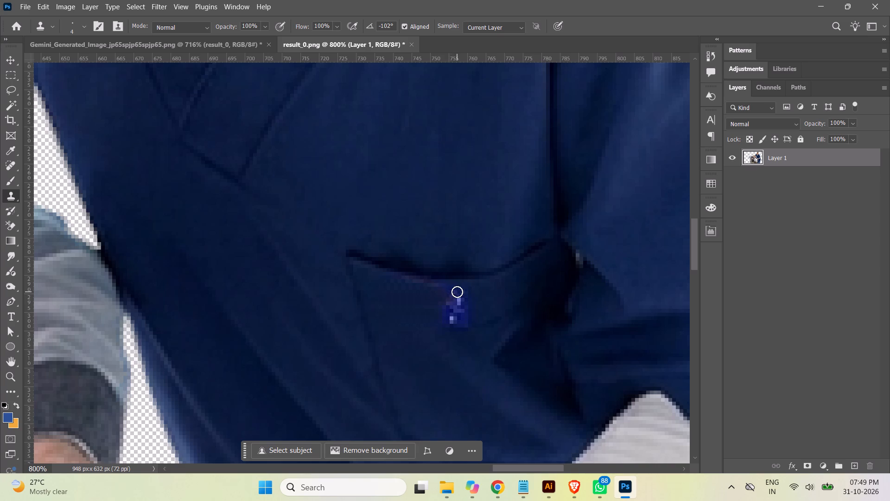
left_click_drag(437, 294, 460, 294)
left_click_drag(439, 295, 466, 294)
left_click_drag(439, 300, 455, 301)
left_click_drag(455, 301, 460, 301)
left_click_drag(440, 304, 461, 302)
left_click_drag(436, 308, 456, 308)
left_click_drag(440, 316, 457, 314)
left_click_drag(457, 314, 470, 314)
left_click_drag(441, 318, 457, 320)
left_click_drag(438, 325, 464, 320)
left_click_drag(442, 321, 466, 319)
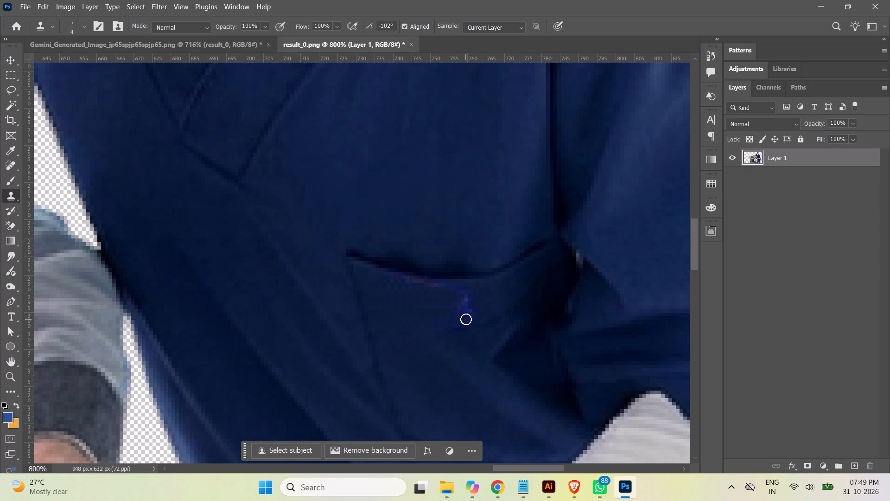
left_click_drag(461, 323, 469, 320)
Resample fabric from the other side of the flag and clone over the leftover bright blue along its outer edge.
left_click(486, 298, "alt")
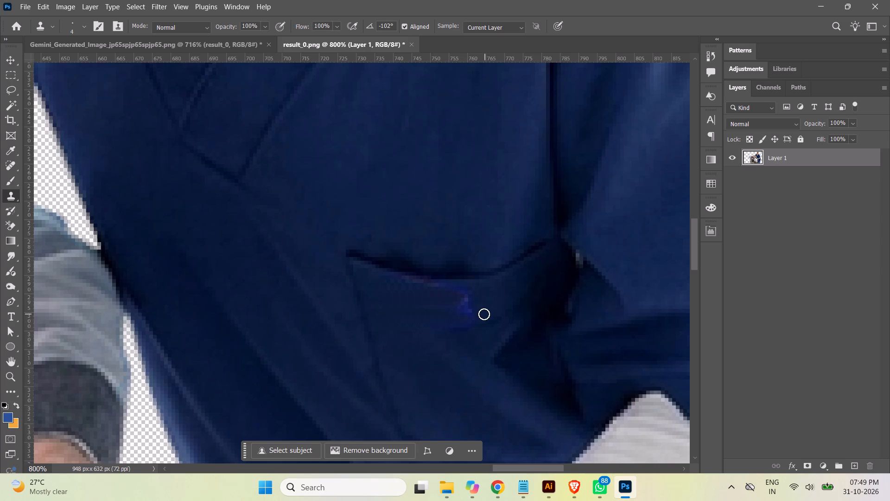
left_click(488, 308, "alt")
left_click_drag(484, 315, 466, 318)
left_click_drag(472, 318, 466, 318)
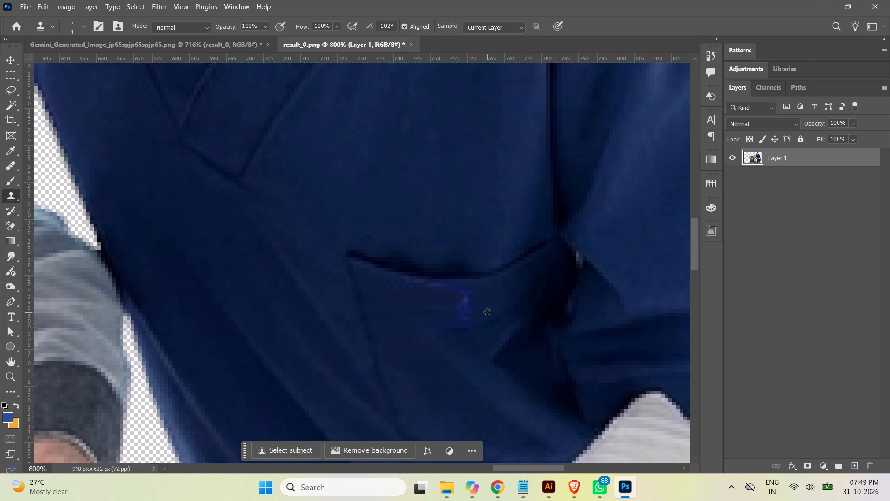
left_click(489, 310, "alt")
left_click_drag(470, 316, 452, 319)
left_click_drag(472, 313, 461, 315)
left_click(458, 319)
left_click_drag(474, 310, 451, 310)
left_click_drag(477, 301, 463, 303)
left_click_drag(469, 297, 464, 297)
left_click_drag(468, 295, 451, 296)
left_click_drag(465, 291, 453, 294)
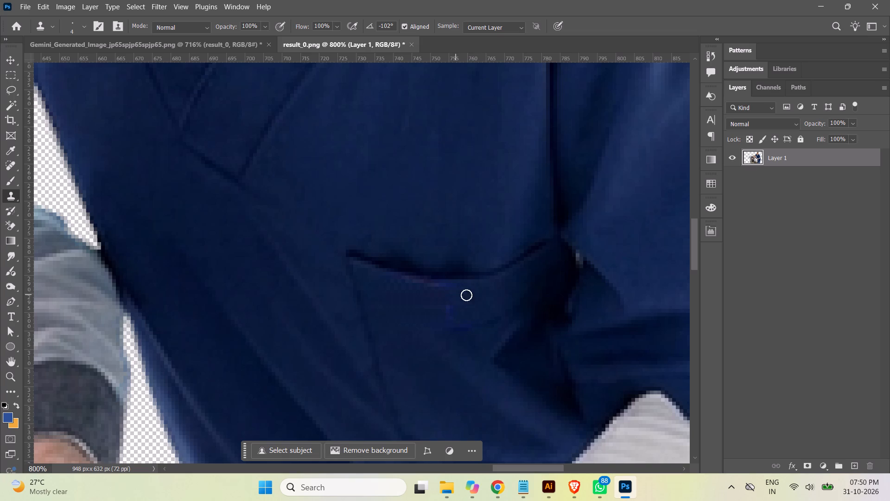
Resample nearby pocket fabric and clone away the faint blue and red traces just below the pocket's upper hem.
left_click(483, 305, "alt")
left_click_drag(459, 316, 443, 318)
left_click_drag(453, 310, 439, 311)
left_click_drag(464, 299, 443, 295)
left_click_drag(449, 291, 433, 291)
Save the retouched embedded result_0.png contents and close them to update the placed layer.
key("ctrl+s")
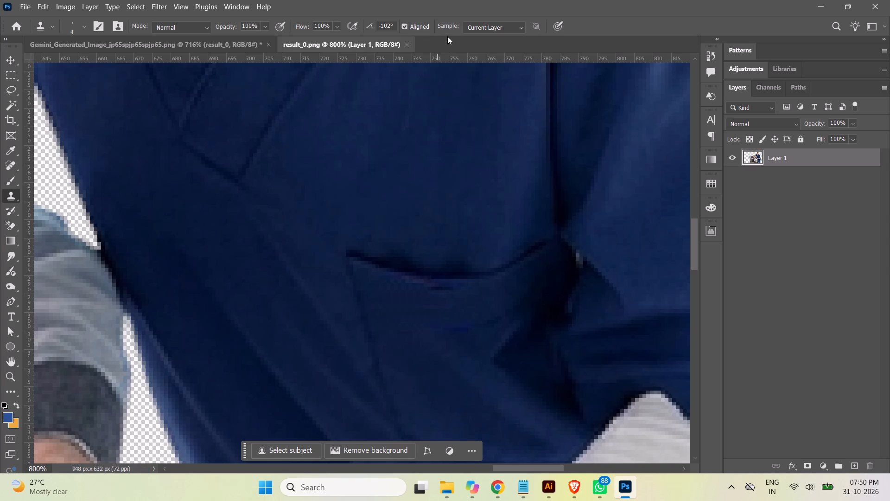
left_click(407, 47)
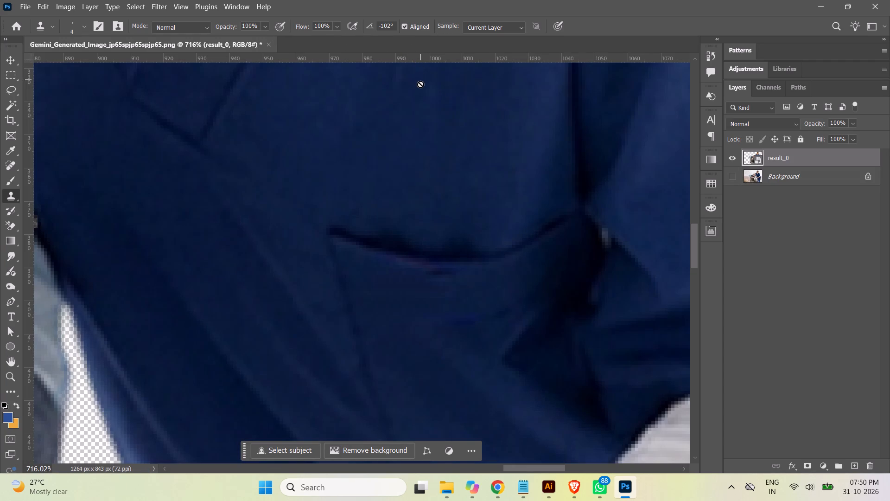
Save a PNG copy of the retouched composition to Downloads, overwriting result_0.png.
key("ctrl+minus")
key("ctrl+minus")
key("ctrl+minus")
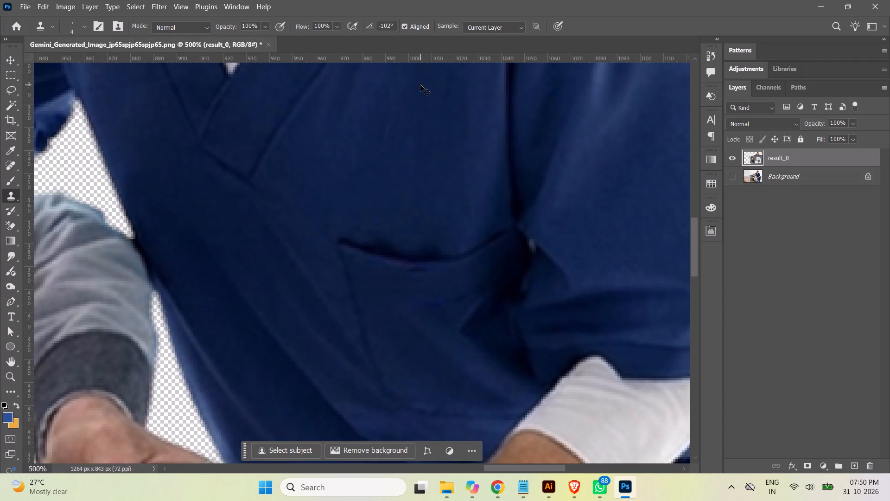
key("ctrl+minus")
key("ctrl+minus")
key("ctrl+minus")
key("ctrl+minus")
key("ctrl+minus")
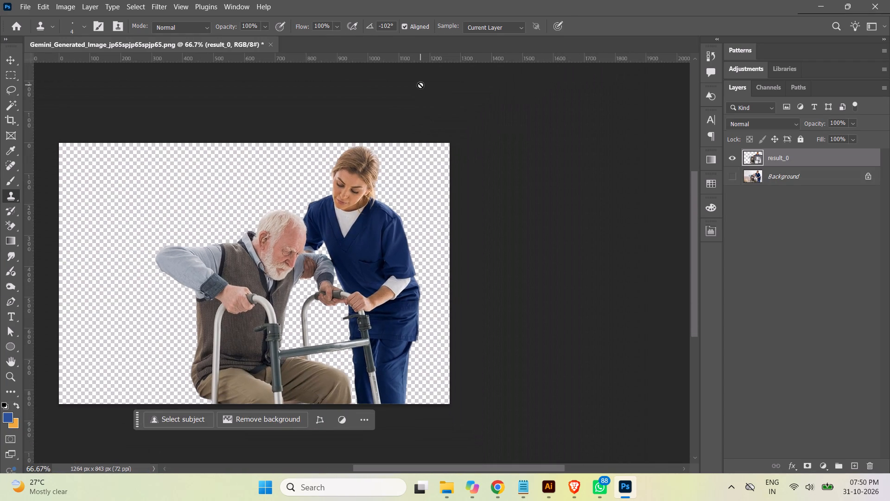
left_click(26, 5)
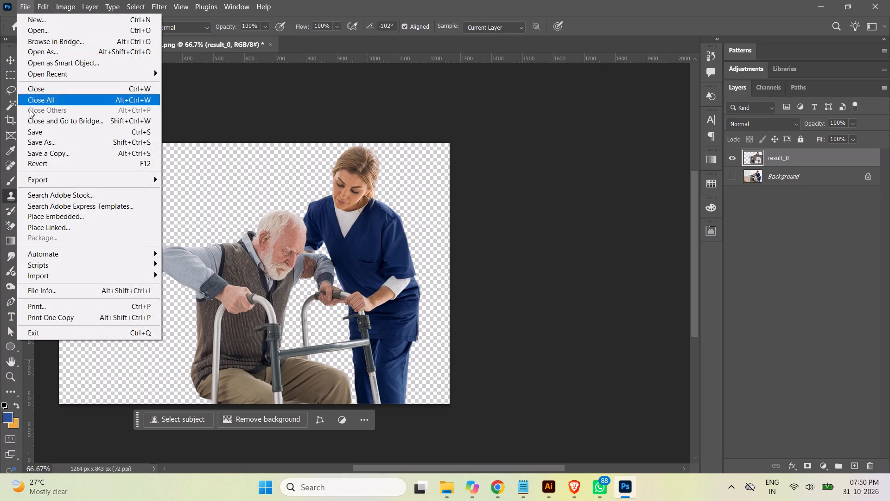
left_click(73, 154)
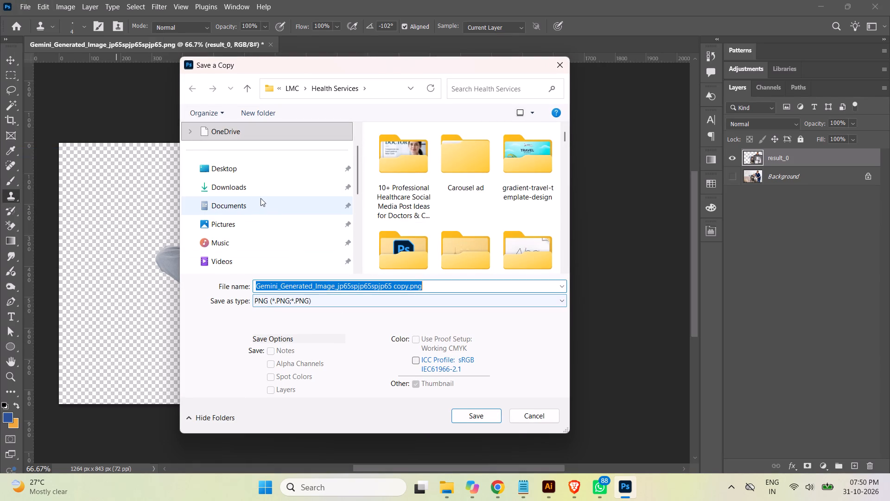
left_click(238, 188)
left_click(418, 161)
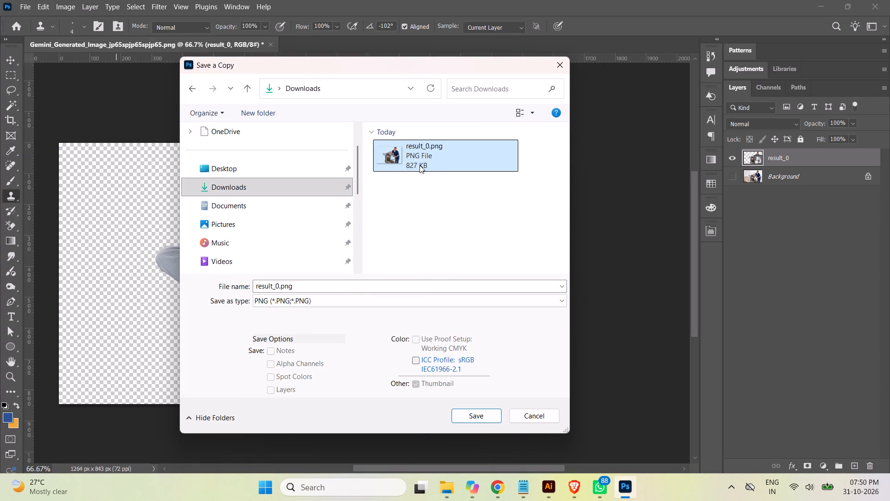
left_click(475, 417)
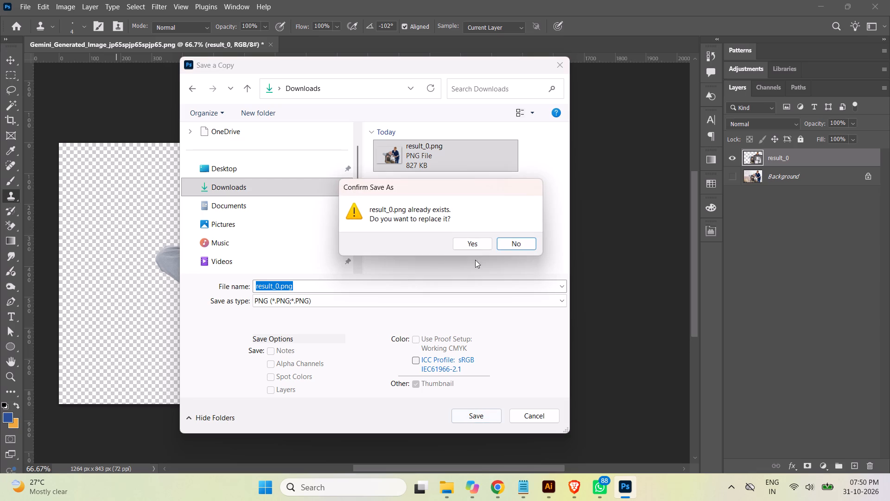
left_click(475, 244)
left_click(508, 145)
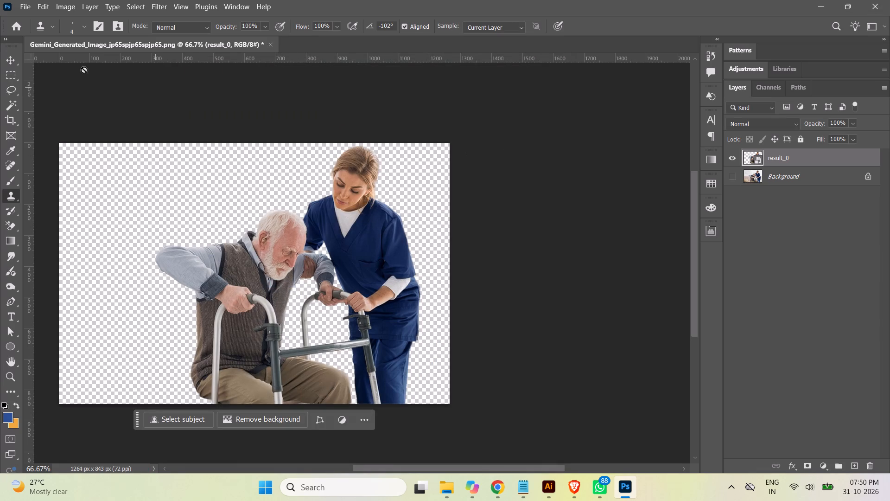
Close Photoshop without saving the changes to the Gemini-generated image document.
left_click(9, 61)
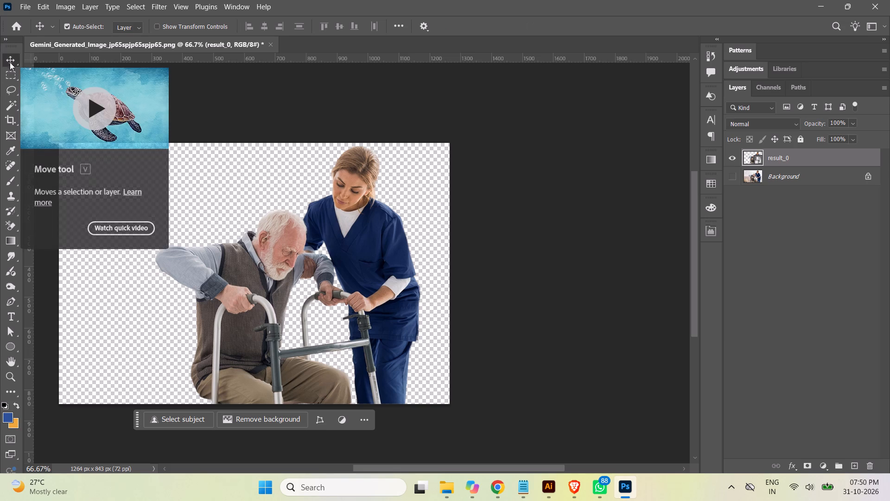
left_click(879, 5)
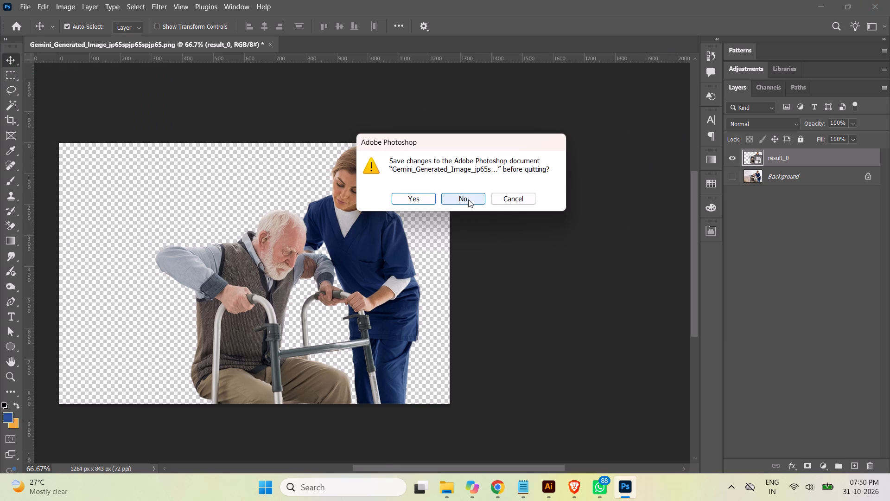
left_click(468, 199)
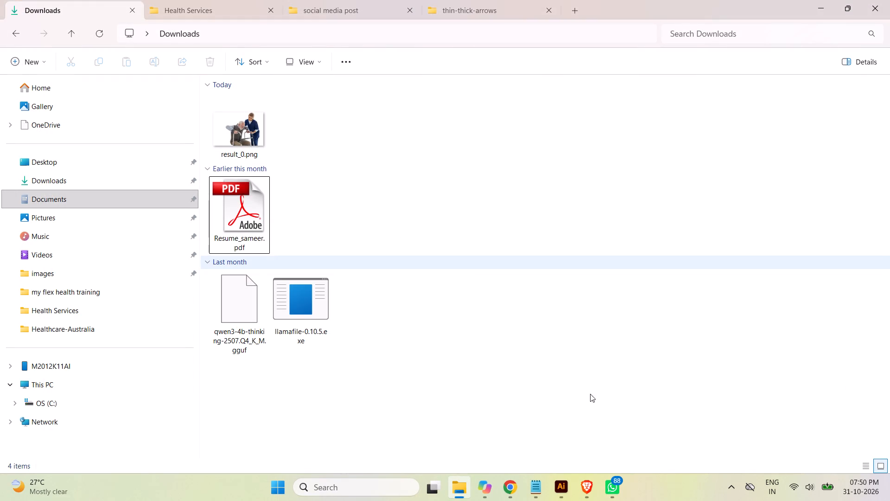
In File Explorer, rename result_0.png in Downloads to the original photo's name plus -1: Gemini_Generated_Image_jp65spjp65spjp65-1.
left_click(459, 486)
left_click(464, 488)
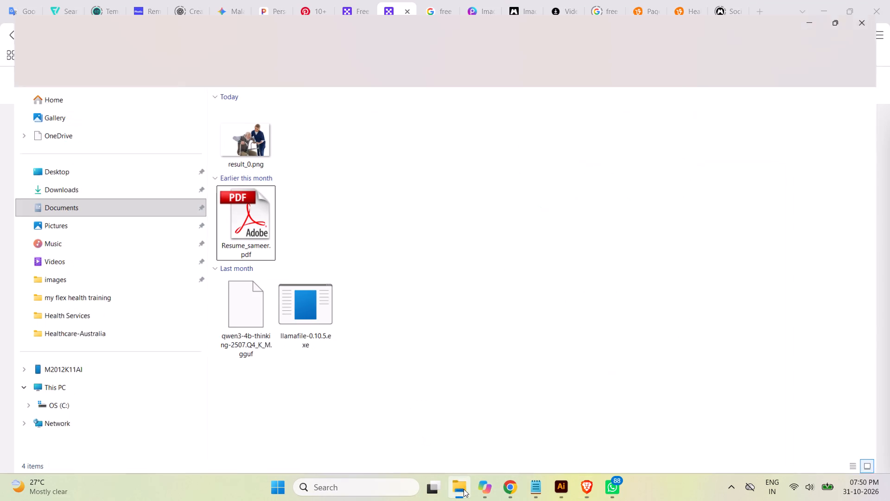
left_click(233, 8)
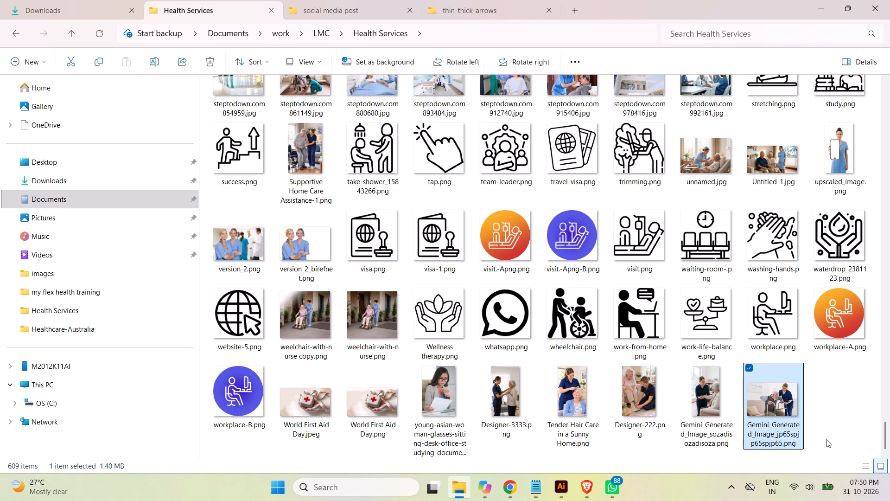
key("F2")
key("ctrl+c")
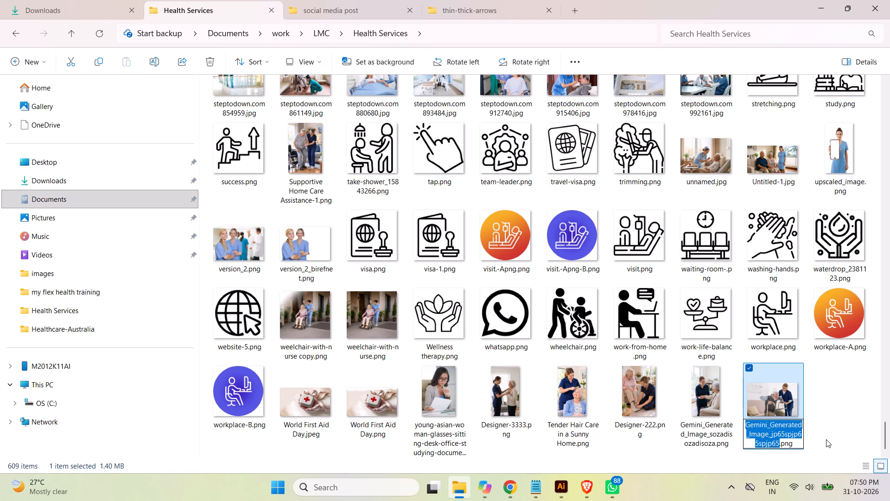
left_click(71, 12)
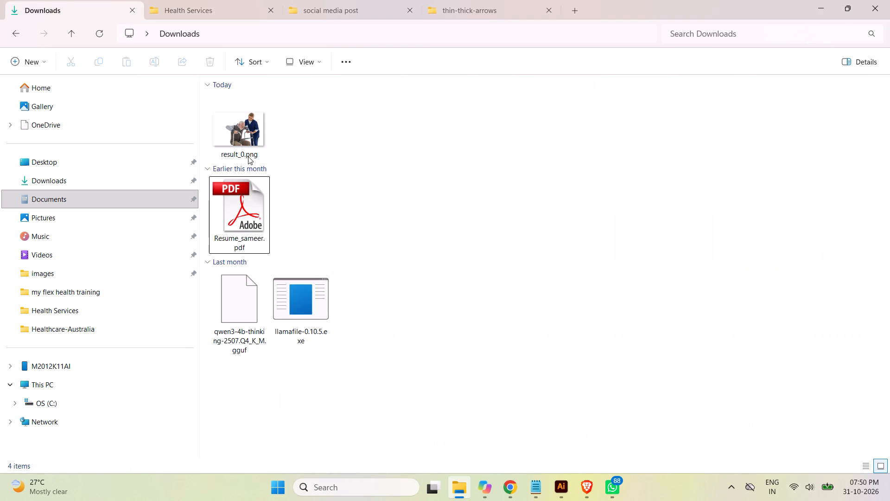
left_click(248, 156)
key("F2")
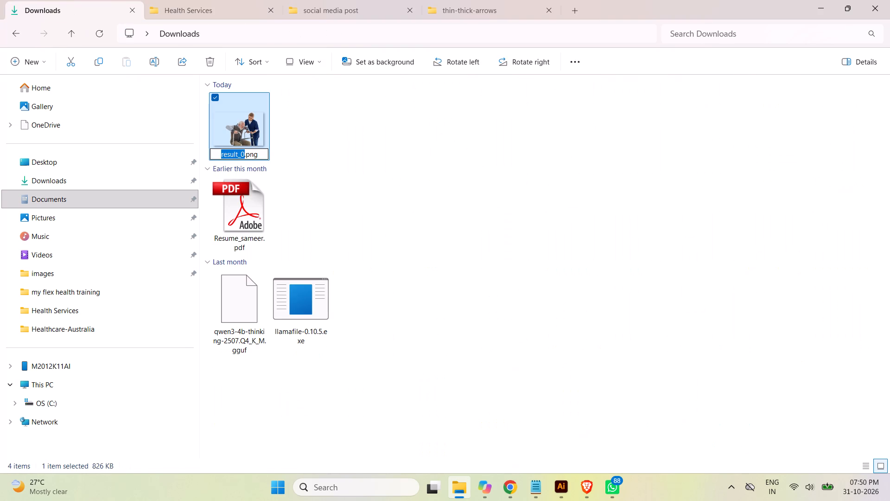
key("ctrl+v")
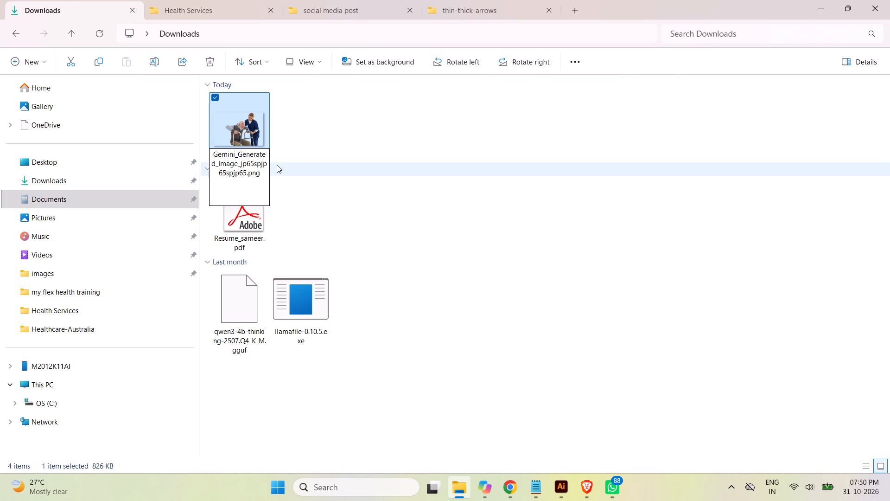
type("-1")
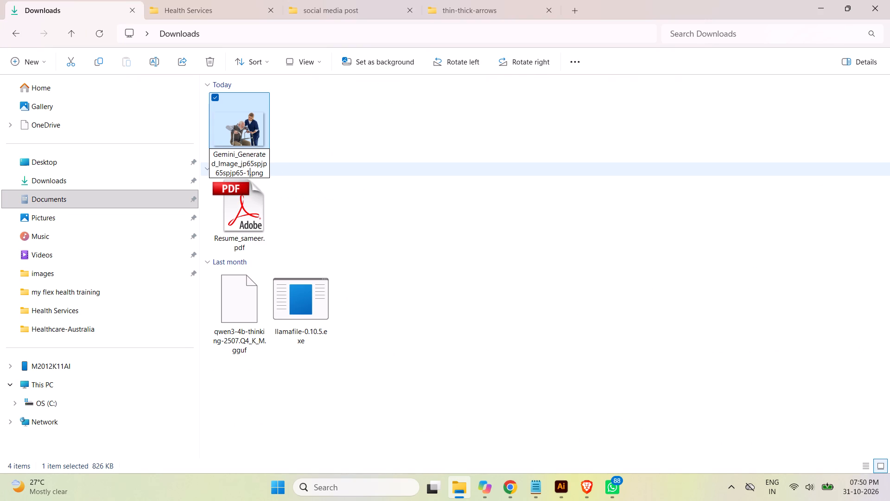
left_click(338, 137)
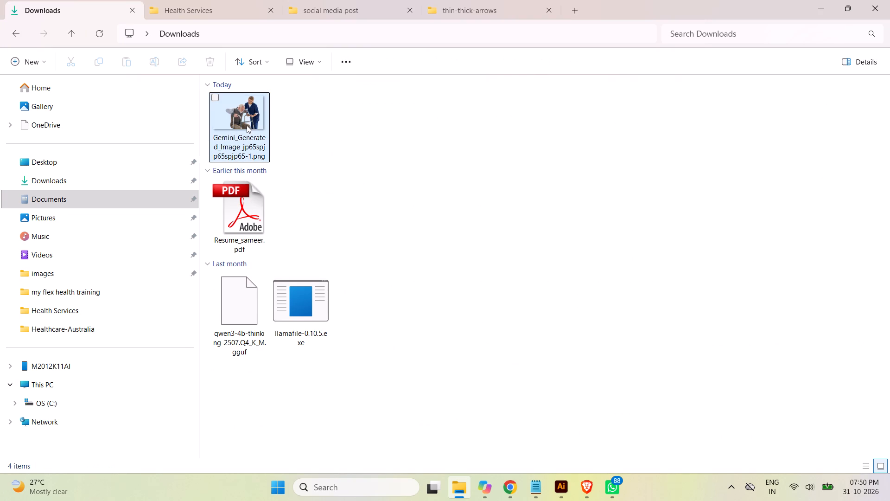
Move the renamed cutout PNG from Downloads into the Health Services folder.
left_click(247, 125)
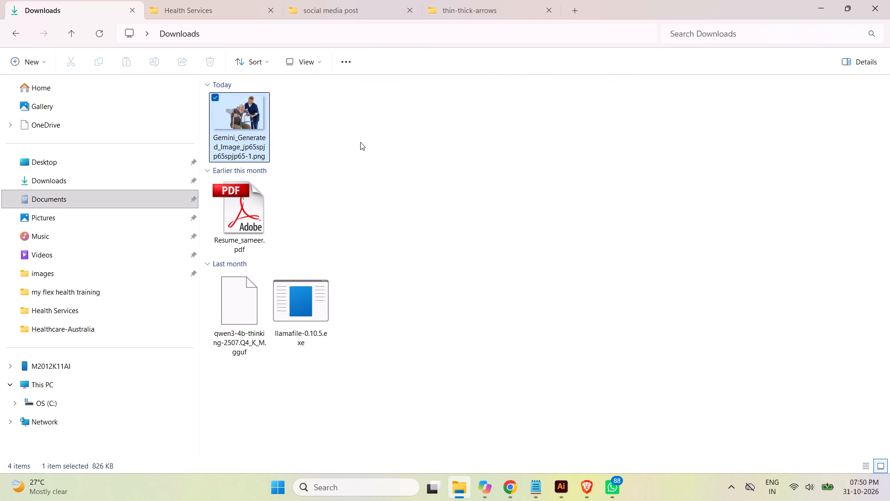
key("ctrl+x")
left_click(234, 10)
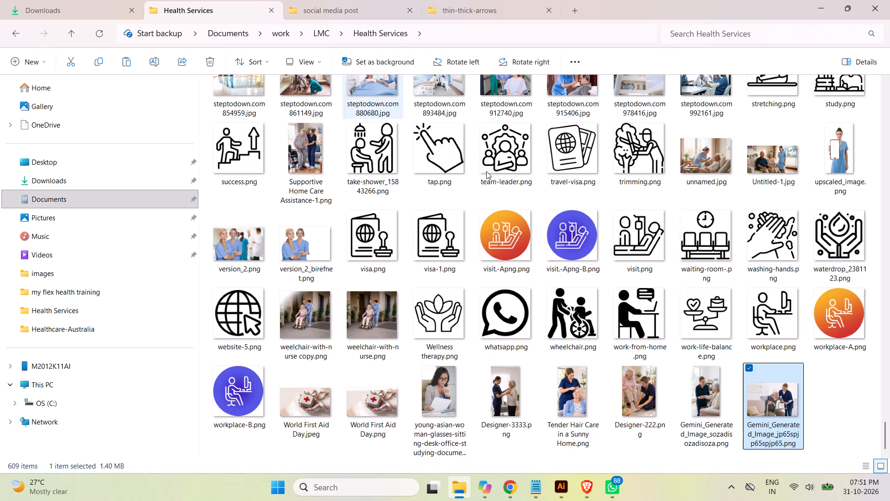
key("ctrl+v")
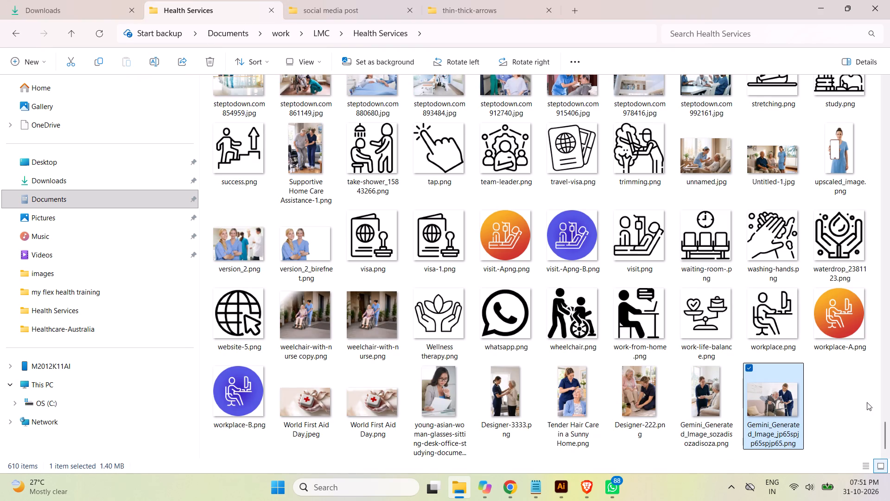
Open the original Gemini photo and its -1 cutout from Health Services as separate documents in Illustrator.
left_click(779, 408, "shift")
left_click_drag(781, 408, 612, 461)
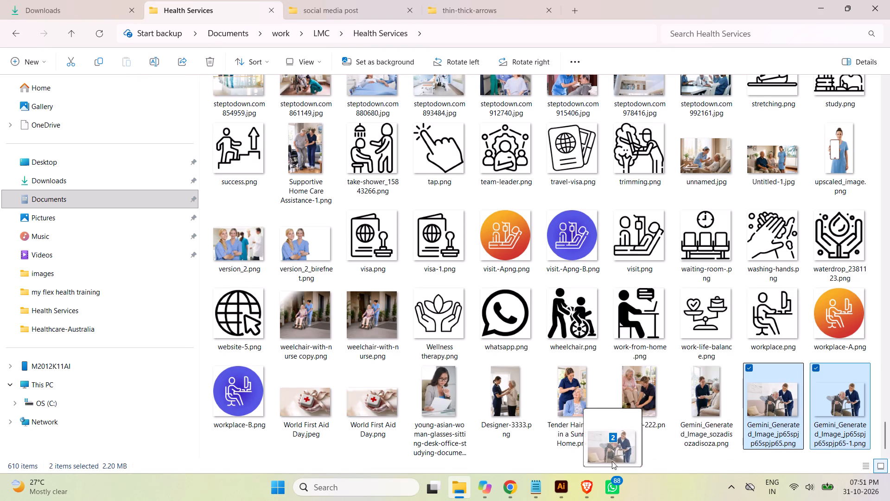
left_click_drag(612, 461, 355, 71)
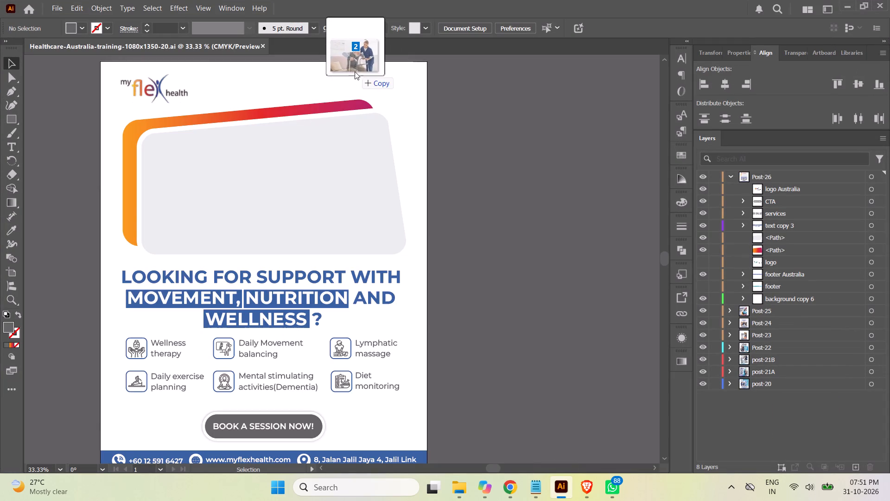
left_click_drag(355, 71, 349, 44)
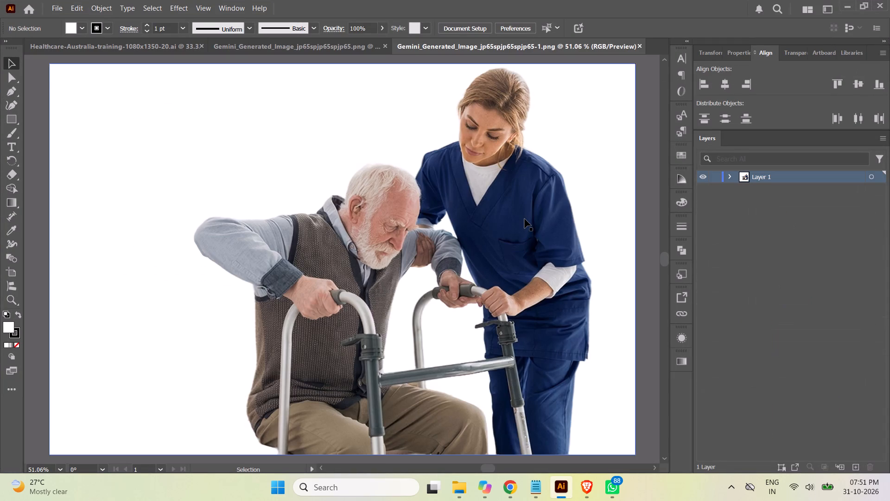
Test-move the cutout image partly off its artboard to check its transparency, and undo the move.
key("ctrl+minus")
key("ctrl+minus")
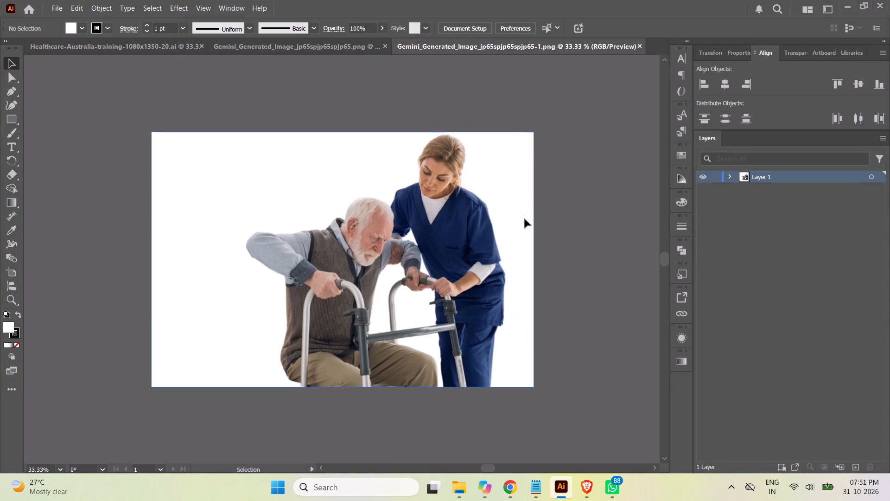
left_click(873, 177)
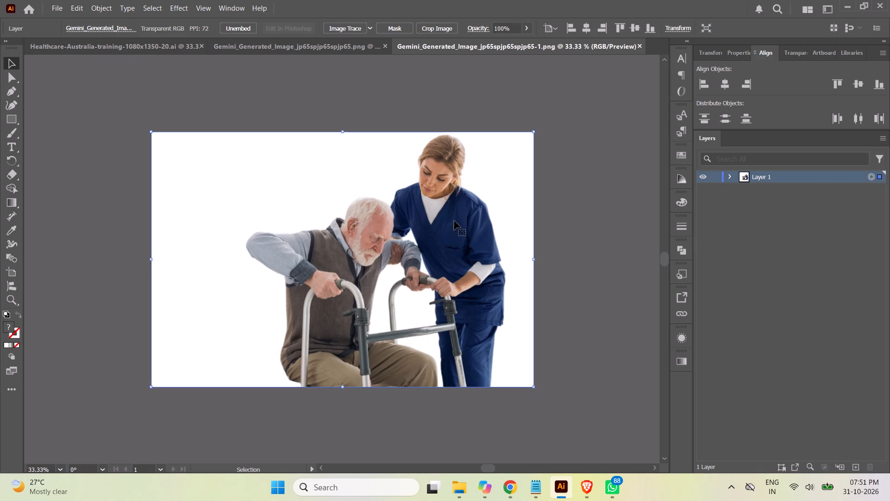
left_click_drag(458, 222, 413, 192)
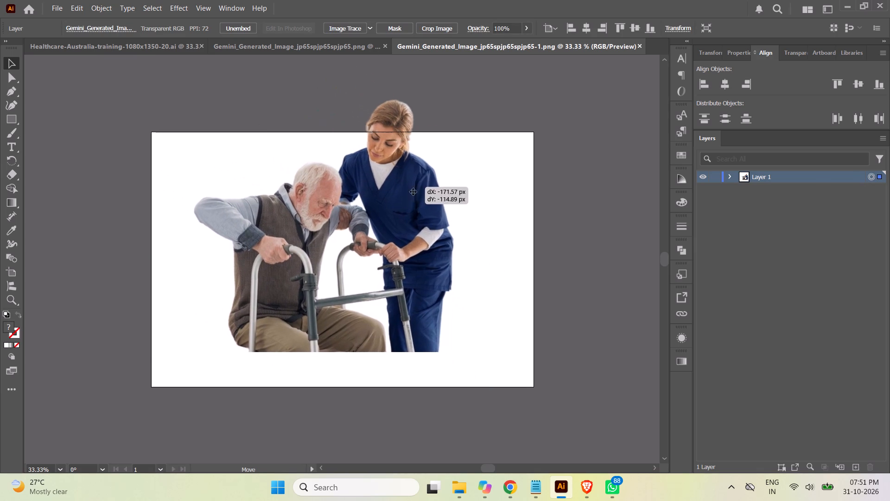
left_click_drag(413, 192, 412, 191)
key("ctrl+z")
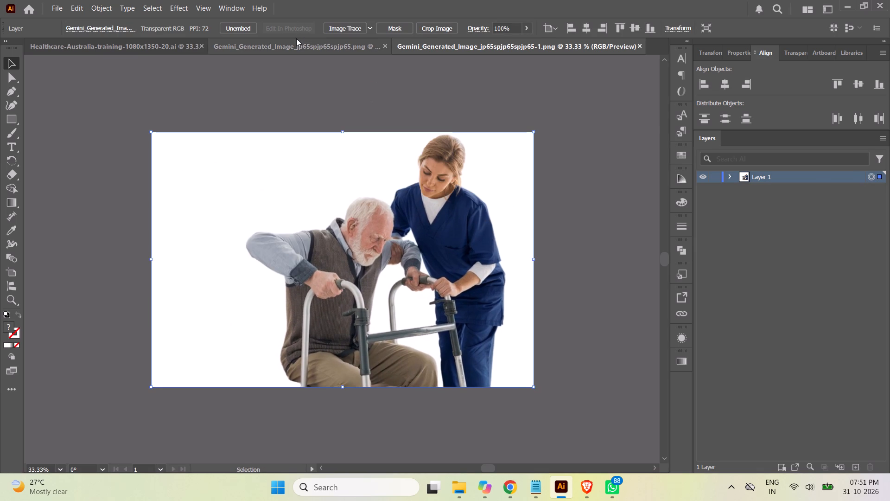
Copy the original photo and paste it onto a new layer above the cutout in the -1 document.
left_click(293, 46)
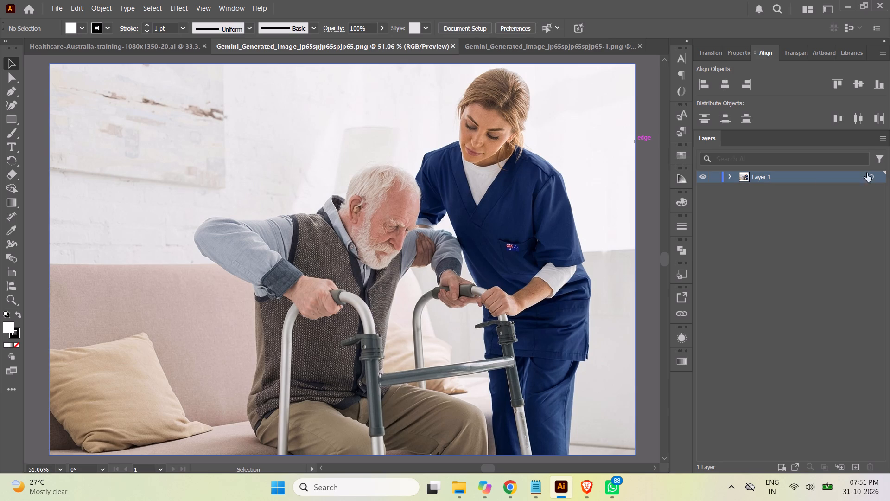
left_click(872, 177)
key("ctrl+c")
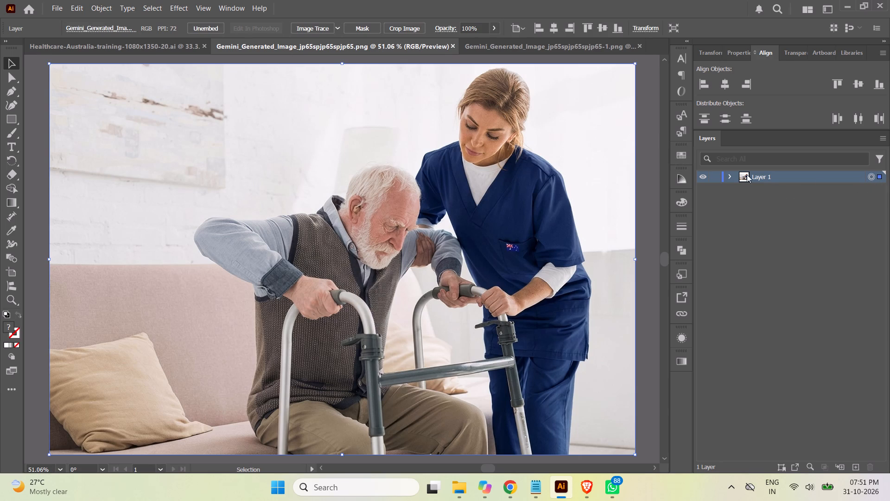
left_click(549, 48)
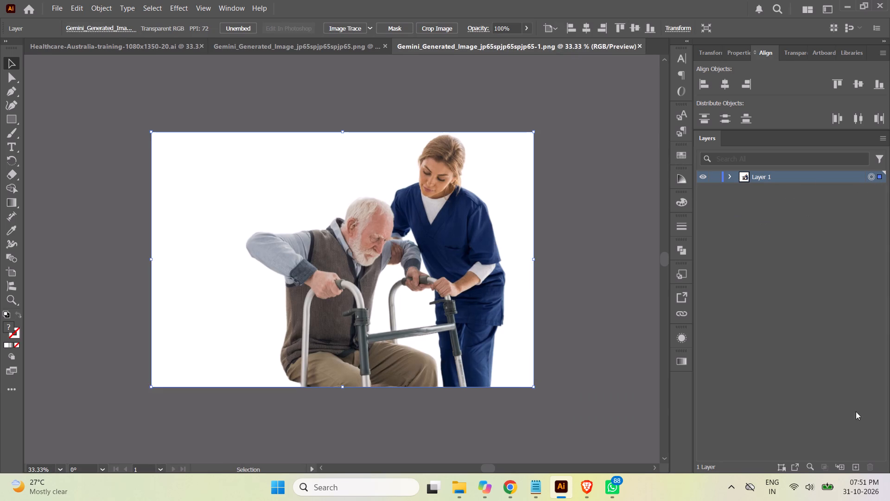
left_click(854, 465)
key("ctrl+v")
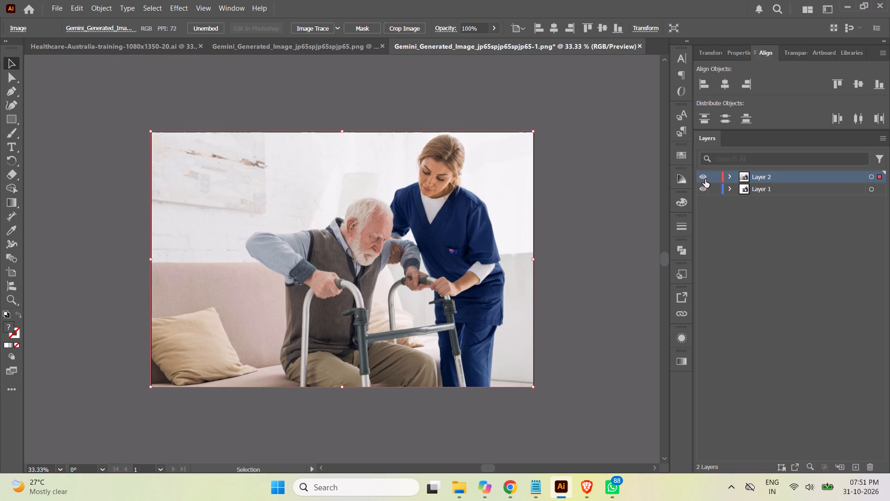
Toggle the original photo layer's visibility to compare its alignment with the cutout beneath.
left_click(702, 178)
left_click(702, 178)
left_click(702, 178)
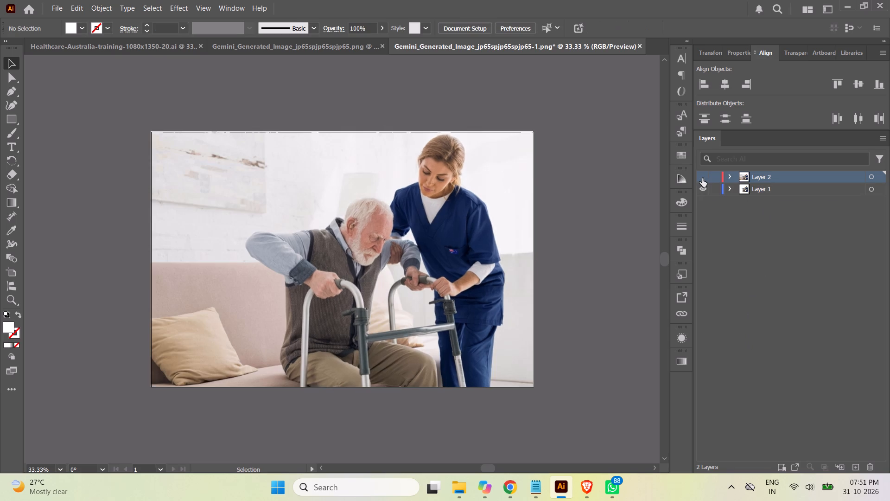
left_click(702, 178)
left_click(702, 178)
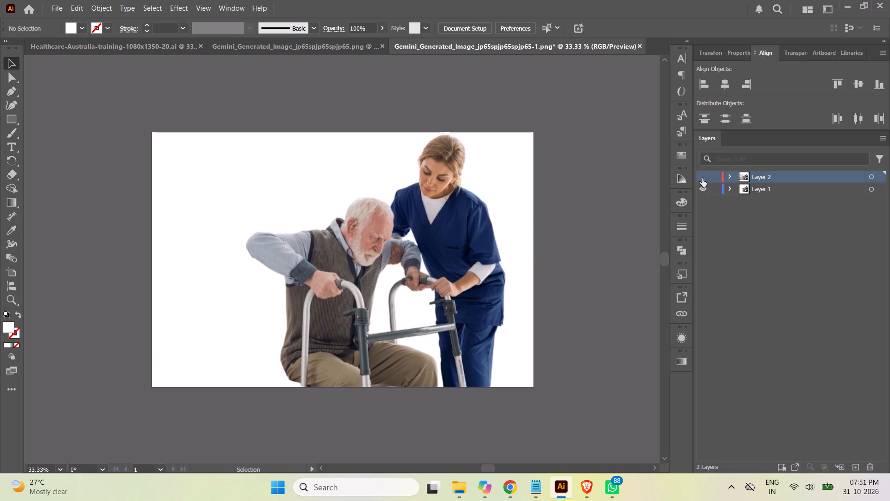
left_click(702, 178)
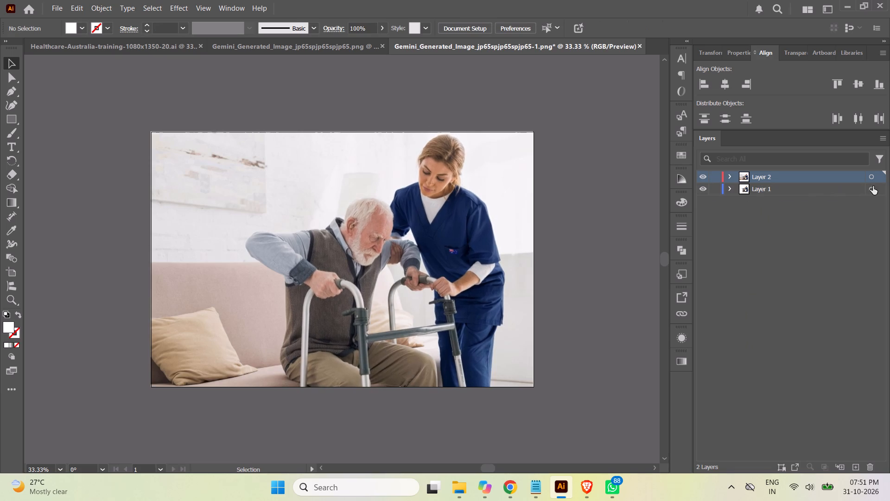
Select the images on both layers and transfer them together into the Post-26 layer of Healthcare-Australia-training-1080x1350-20.ai.
left_click(873, 179, "shift")
left_click(872, 188, "shift")
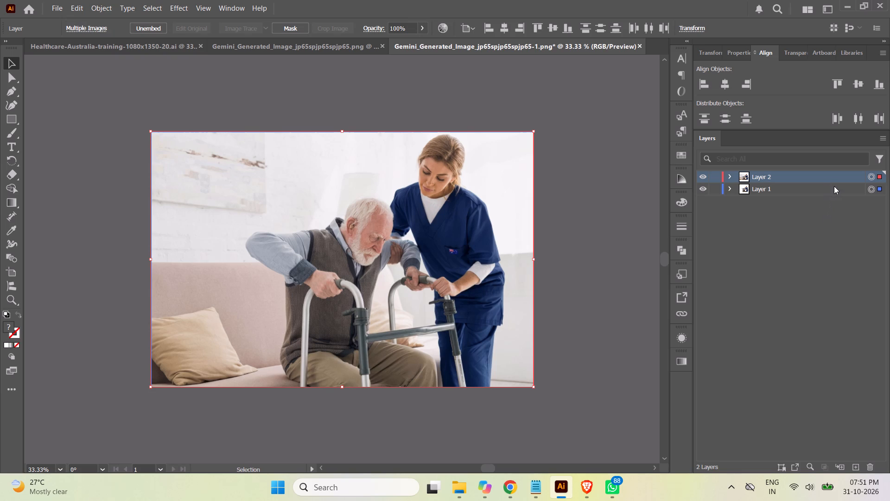
left_click(806, 188, "shift")
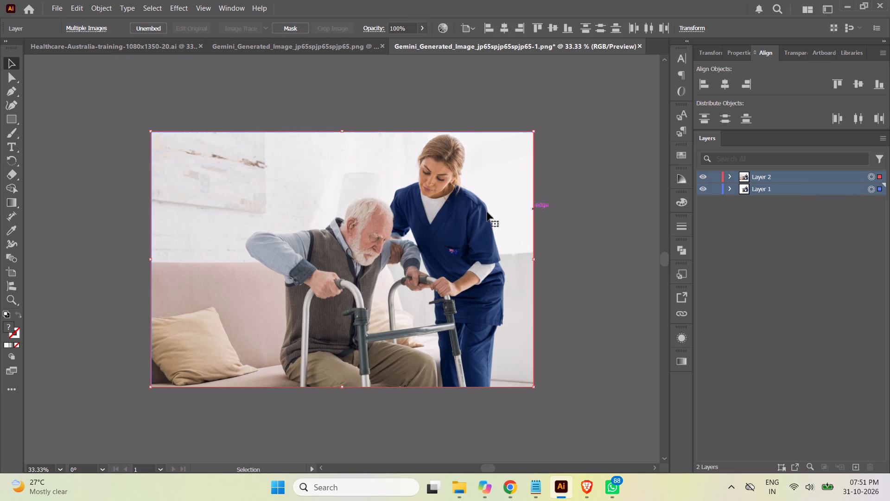
left_click_drag(472, 211, 142, 44)
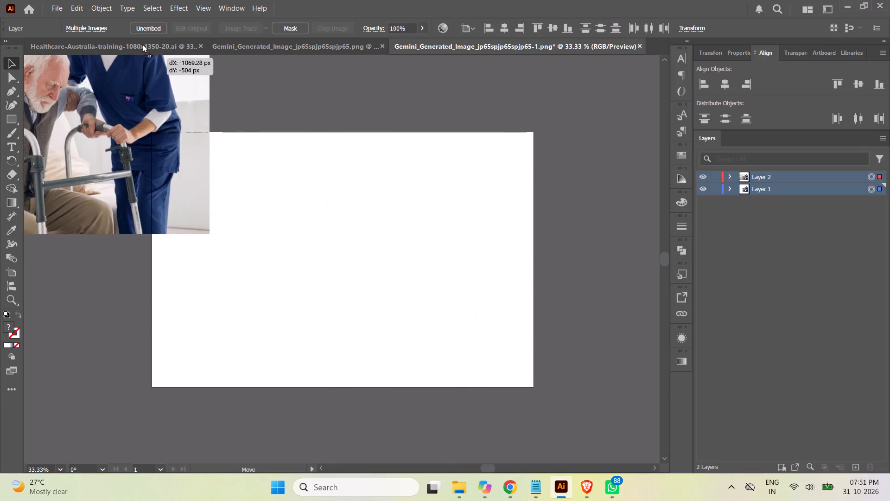
left_click_drag(142, 44, 313, 207)
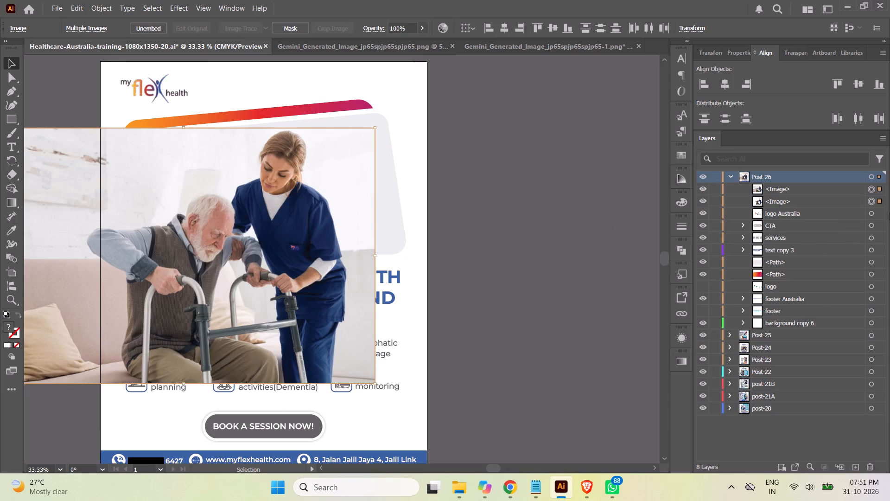
Scale the photo and its cutout down together and position them over the grey rounded frame above the headline.
left_click(817, 190)
left_click(807, 206, "shift")
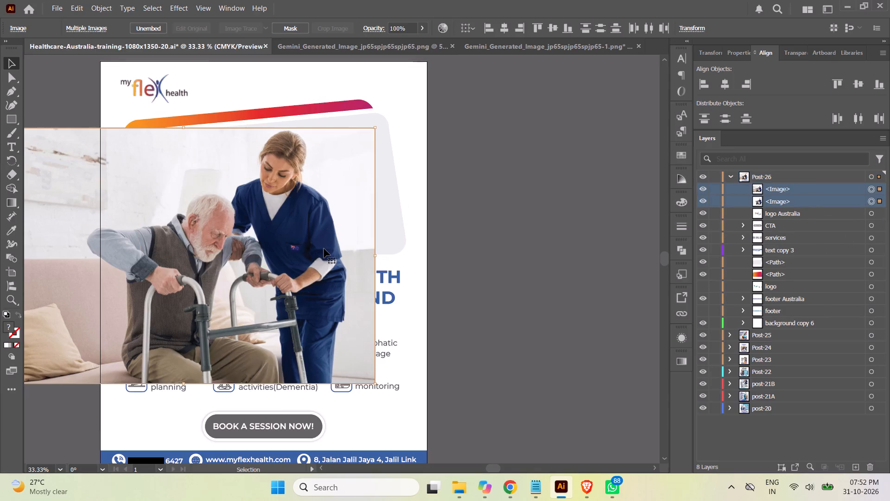
left_click_drag(307, 241, 395, 217)
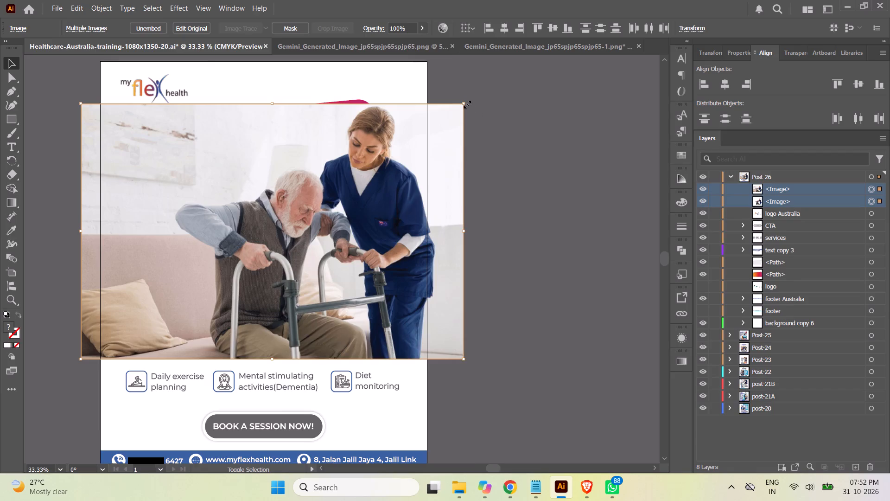
left_click_drag(465, 103, 418, 170, "shift")
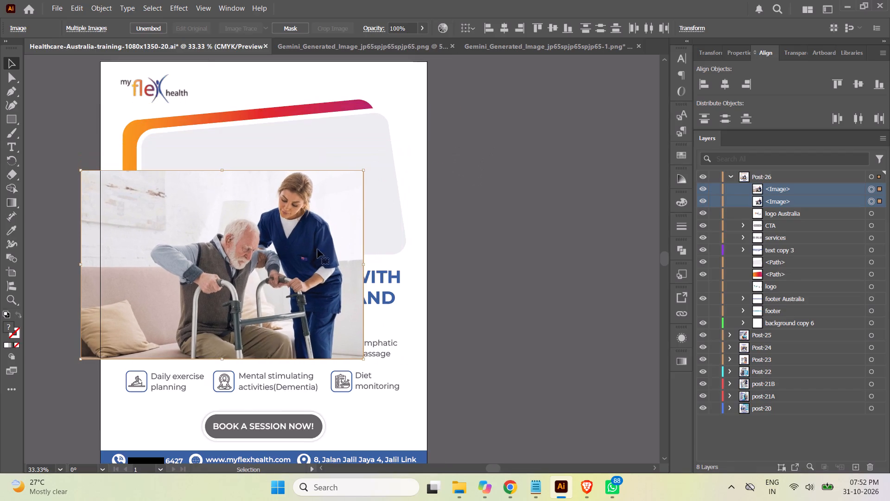
left_click_drag(314, 252, 360, 167)
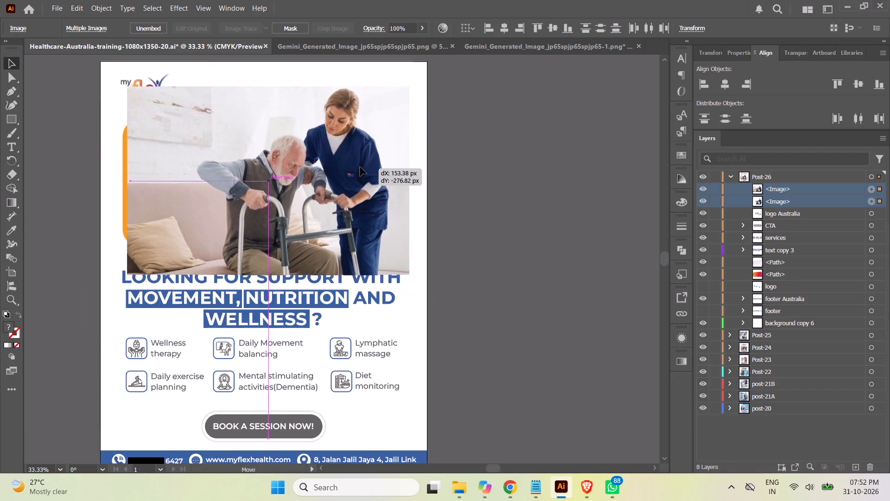
left_click_drag(360, 167, 360, 163)
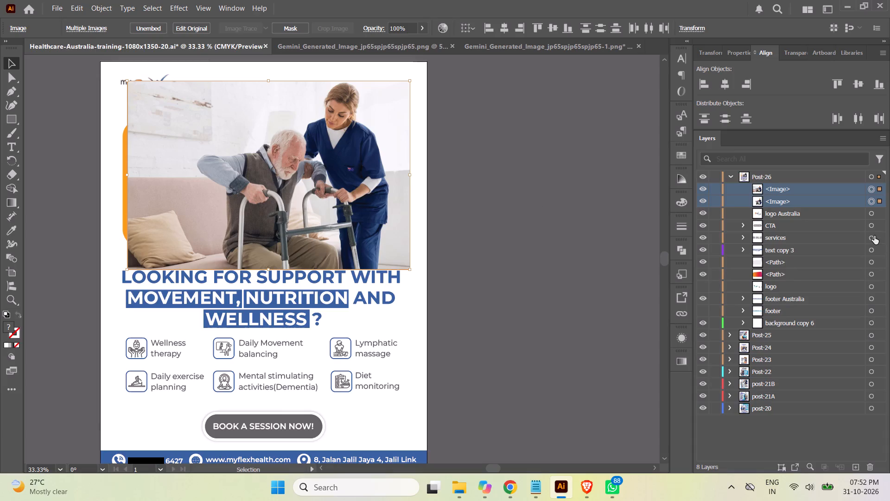
Move both images down the Post-26 stacking order to directly beneath text copy 3 and above the grey frame path.
left_click(703, 263)
left_click(703, 263)
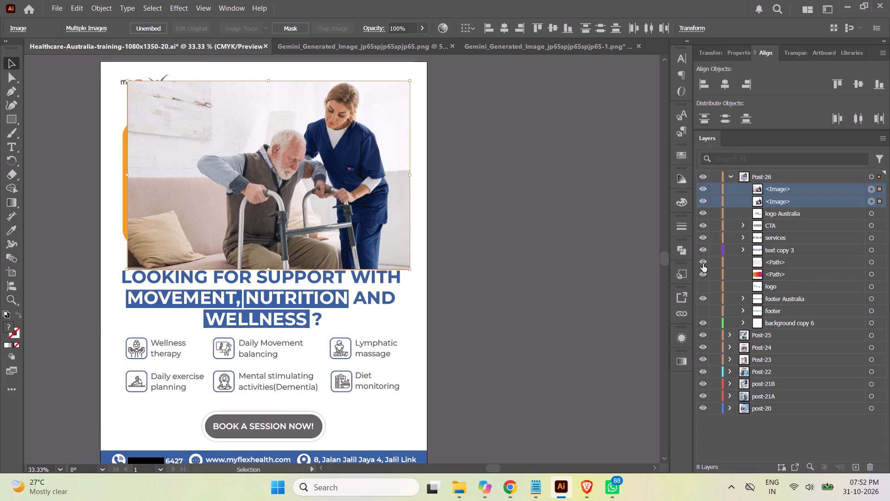
left_click(703, 263)
left_click(703, 263)
left_click_drag(830, 190, 813, 257)
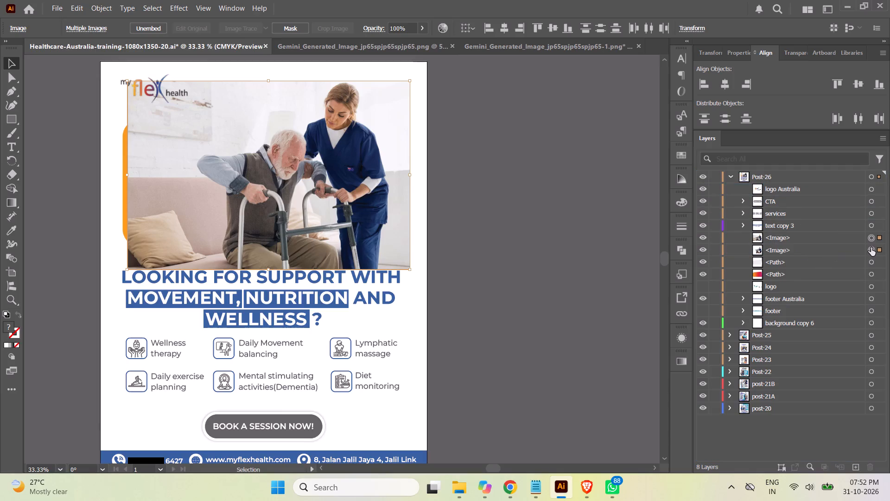
Shrink both images slightly together and reposition them over the grey frame, clear of the headline.
left_click_drag(412, 78, 408, 90, "shift")
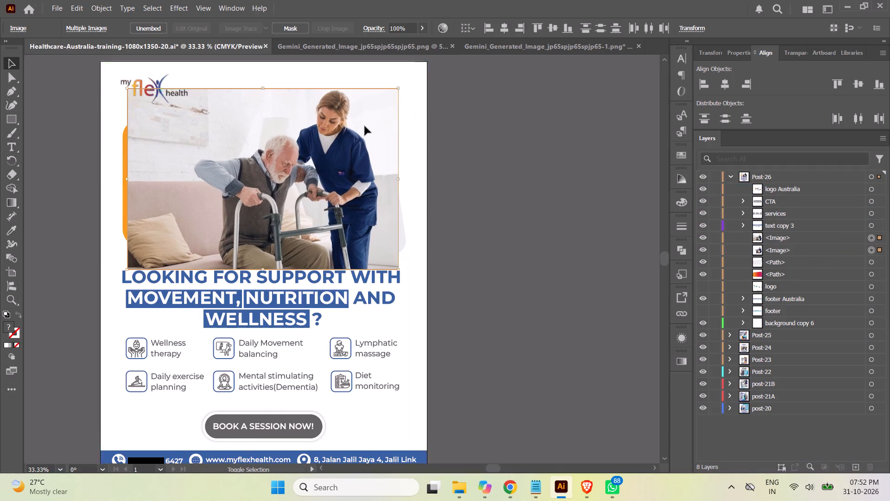
left_click_drag(355, 205, 364, 184)
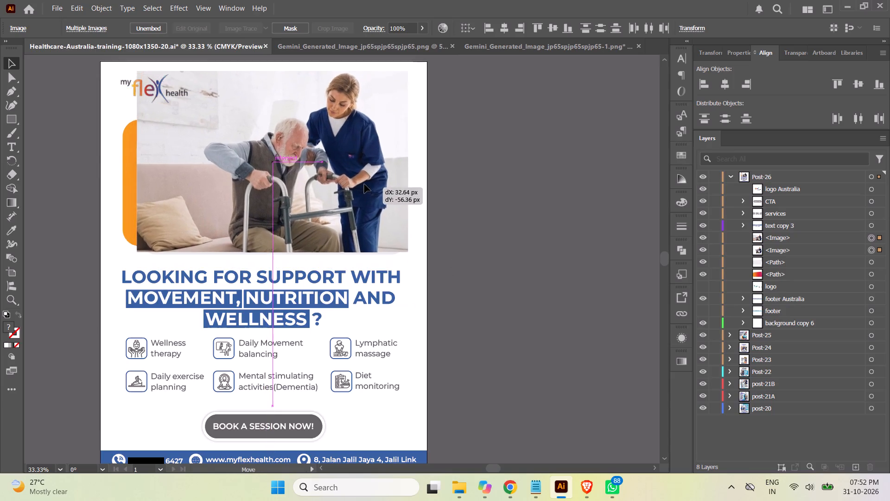
left_click_drag(364, 184, 364, 193)
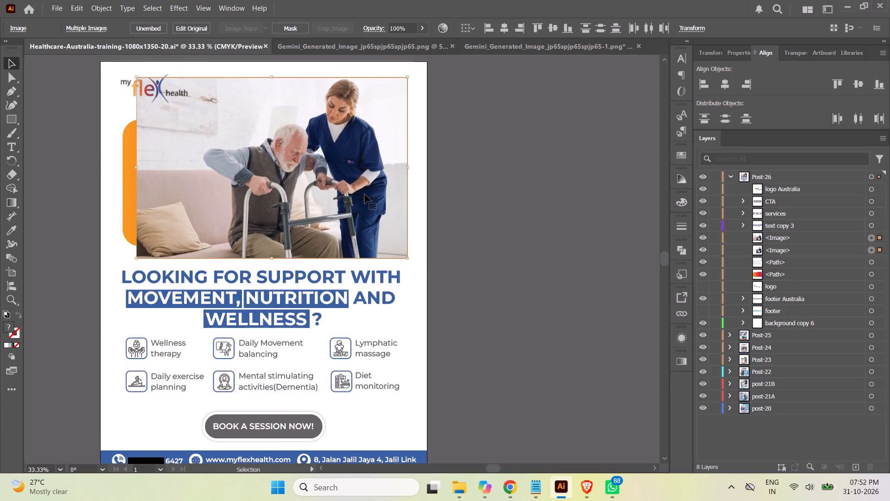
Select only the original photo and move it beneath the grey frame path, leaving the cutout above the path.
left_click(821, 250)
left_click_drag(827, 253, 826, 236)
left_click(816, 238)
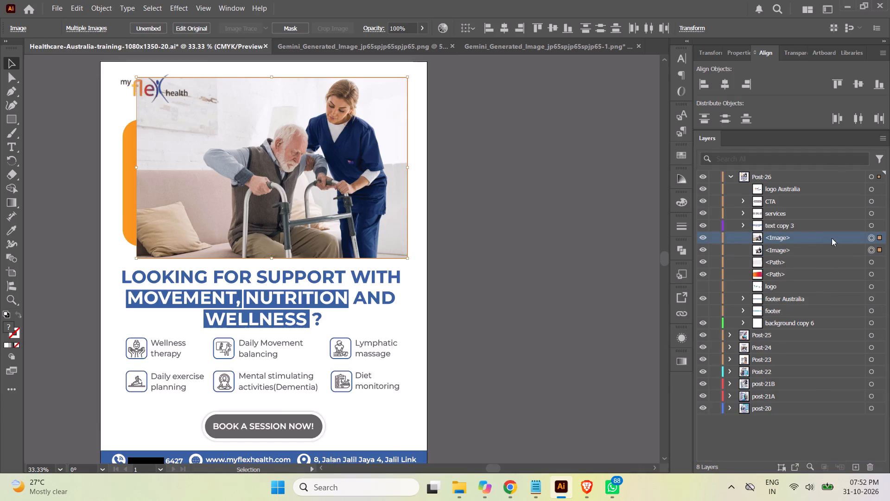
left_click(826, 240)
left_click(871, 238)
left_click(834, 241)
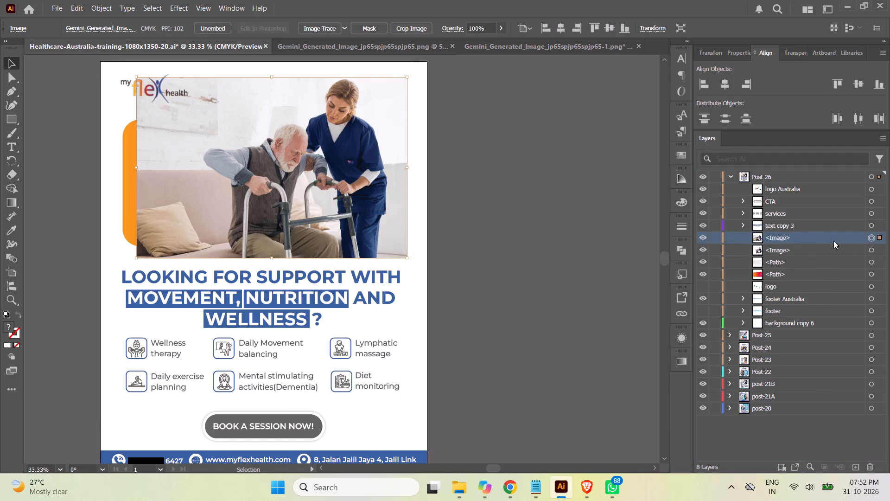
left_click(809, 240)
left_click_drag(808, 239, 805, 263)
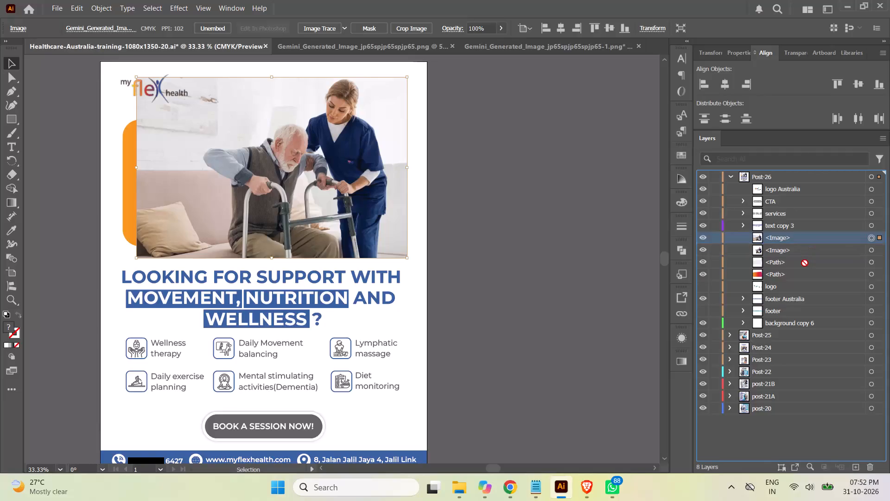
left_click_drag(805, 263, 805, 267)
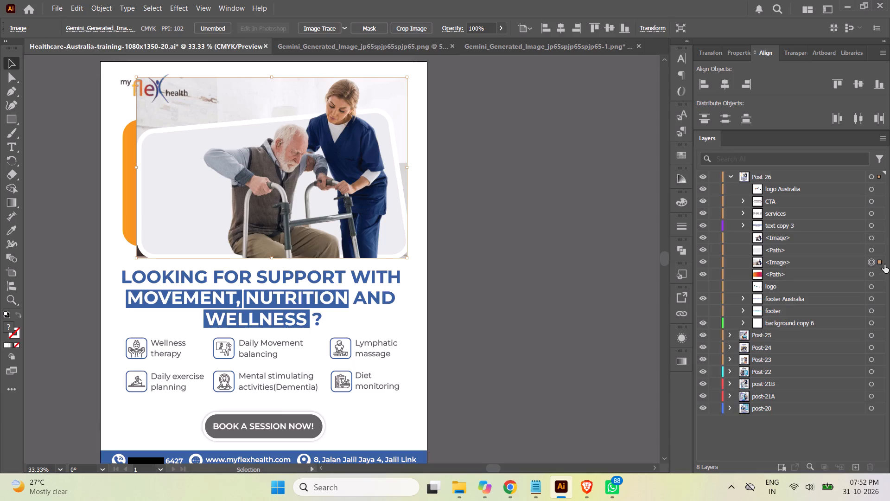
Make a clipping mask from the grey frame path and the original photo.
left_click(871, 250, "shift")
left_click(836, 249)
left_click(828, 259, "shift")
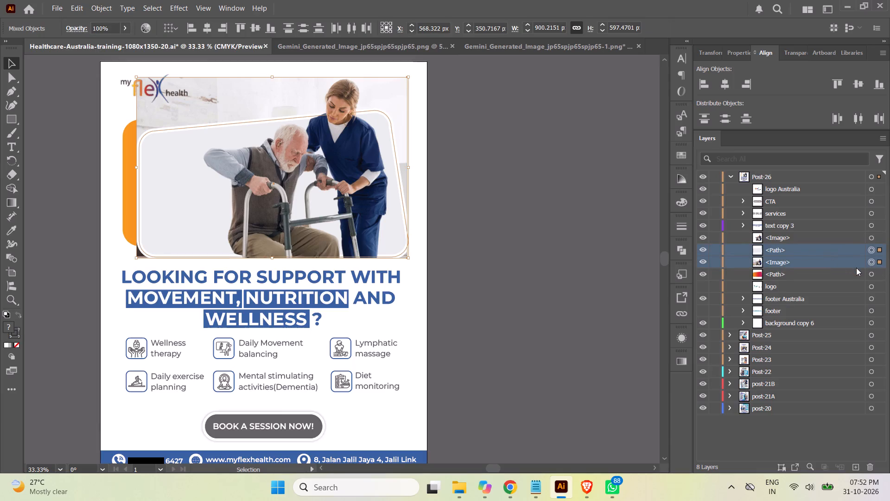
key("ctrl+7")
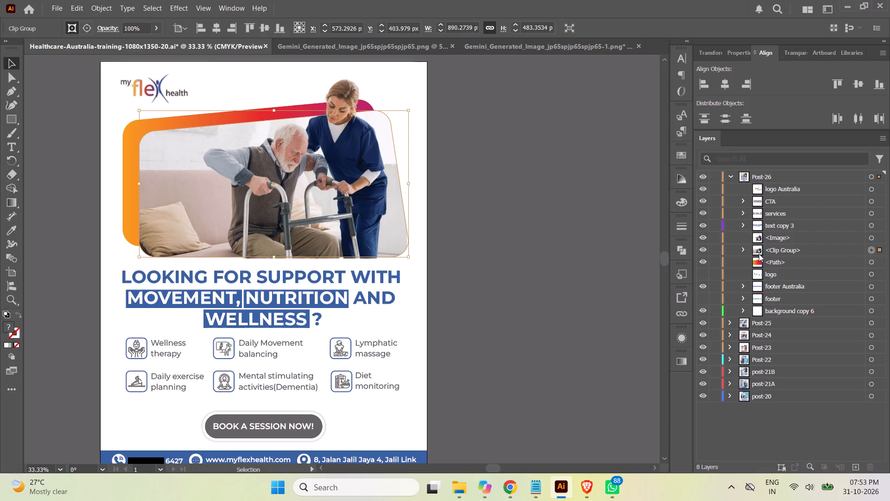
Select the clipped photo and the cutout together and shift both images slightly left and up.
left_click(747, 248)
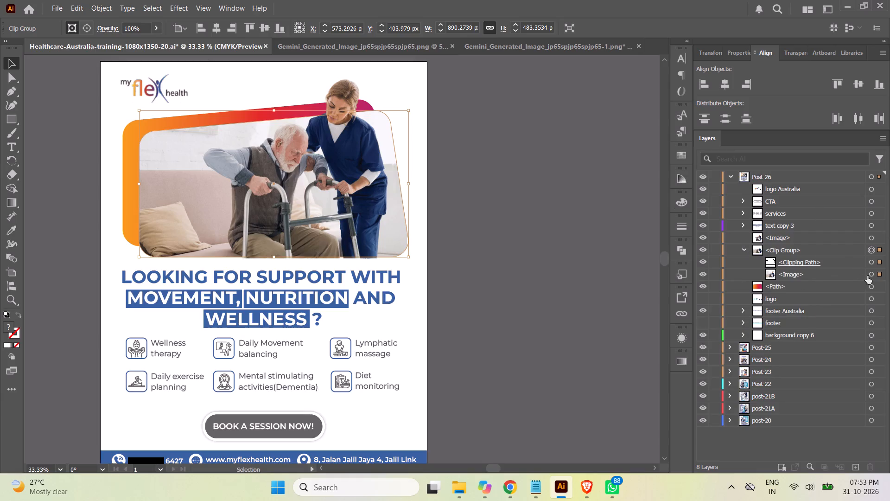
left_click(871, 275)
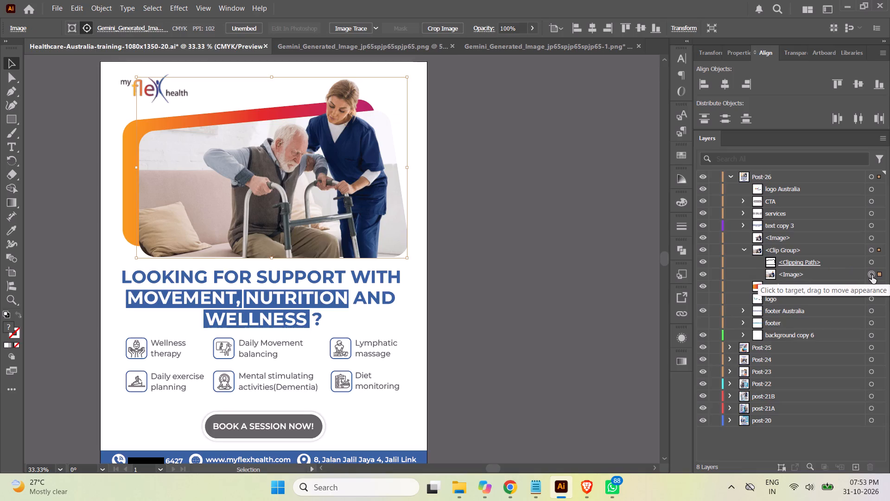
left_click(869, 238, "ctrl")
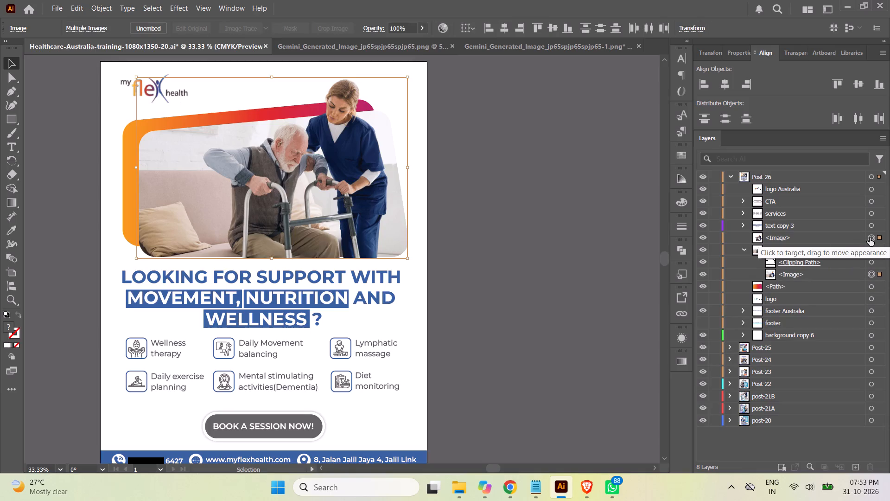
left_click(591, 236)
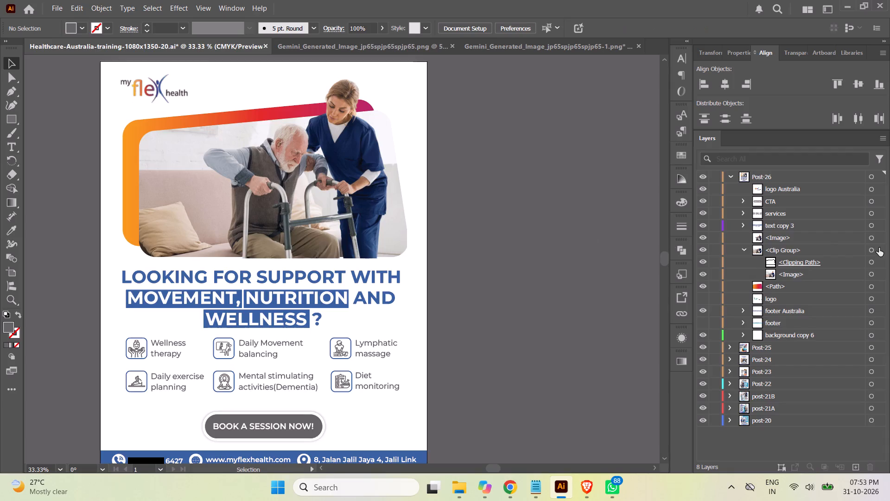
left_click(871, 239)
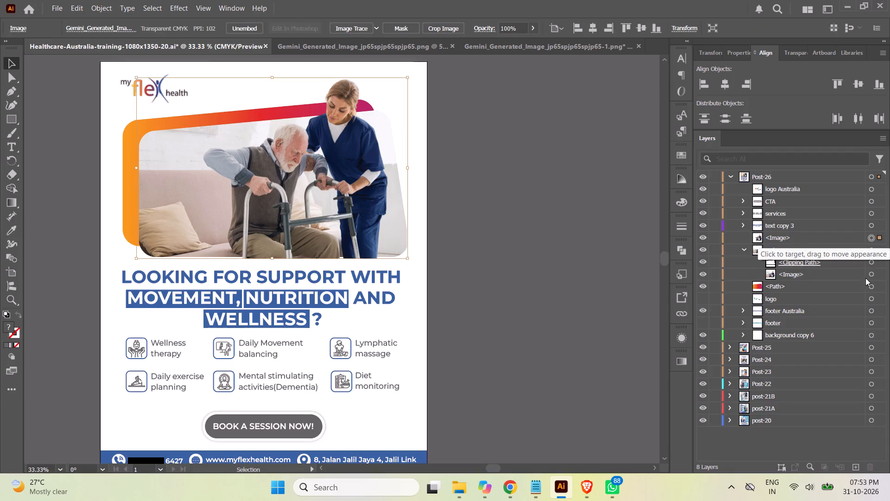
left_click(872, 275, "ctrl")
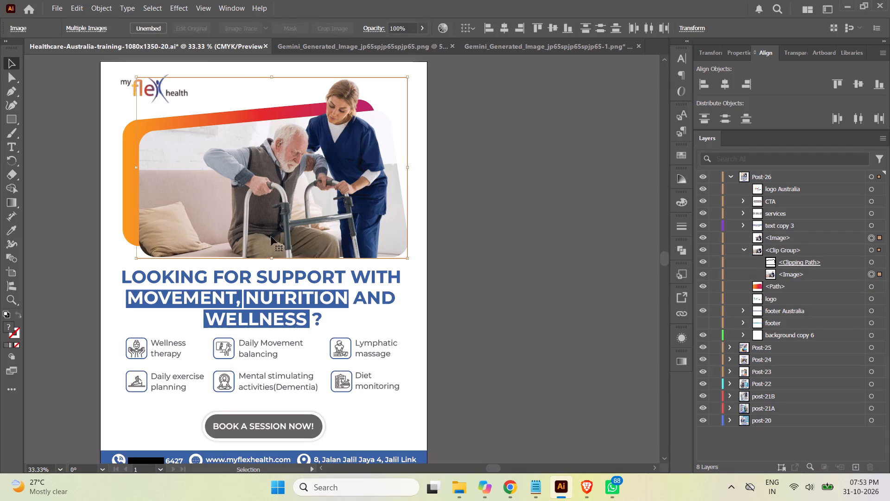
left_click(286, 233)
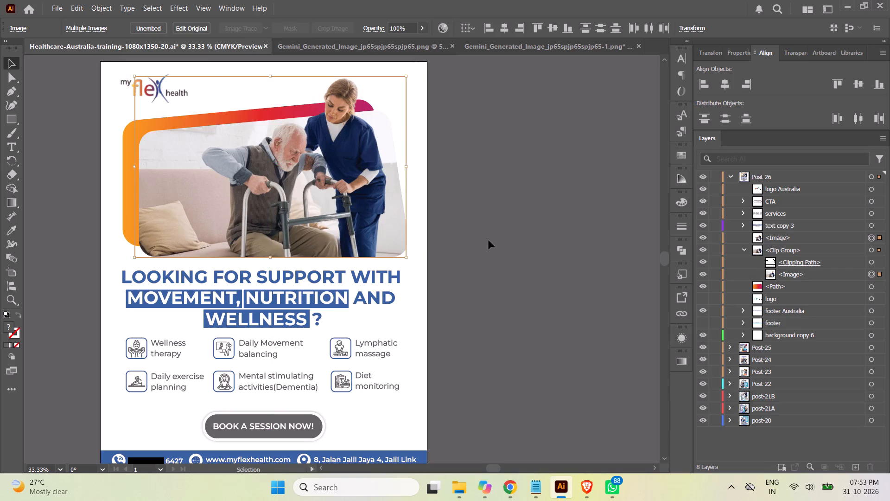
left_click(517, 233)
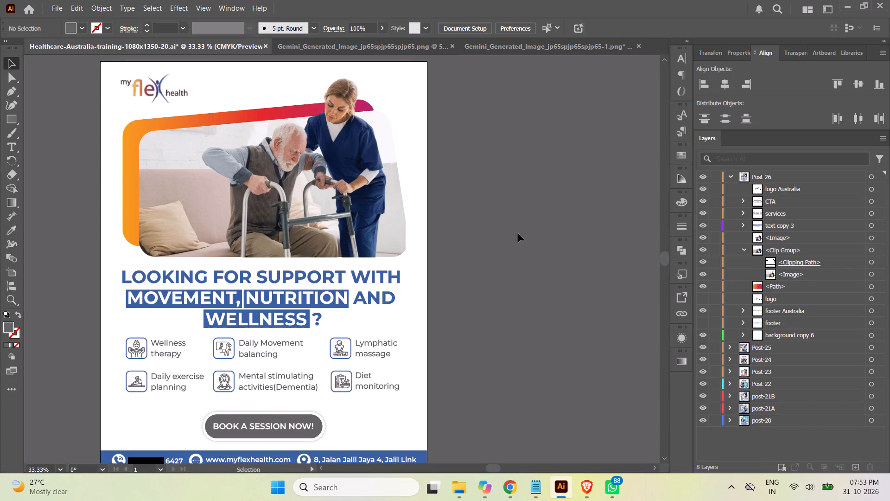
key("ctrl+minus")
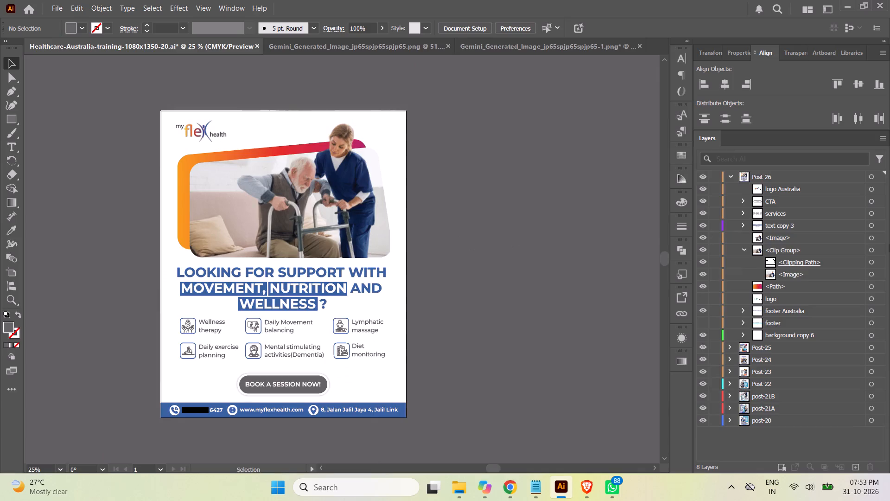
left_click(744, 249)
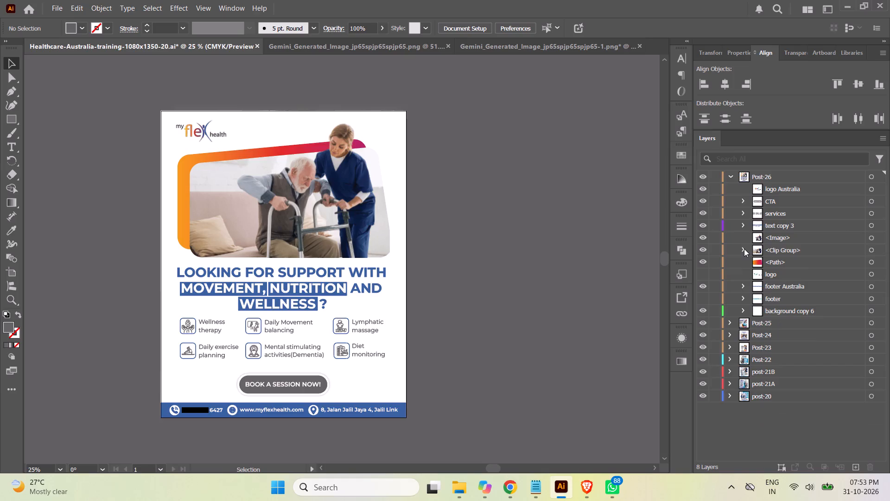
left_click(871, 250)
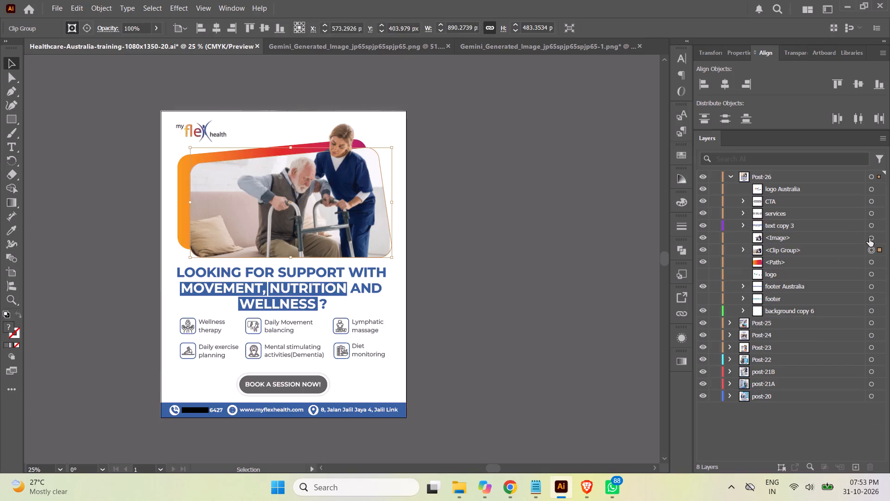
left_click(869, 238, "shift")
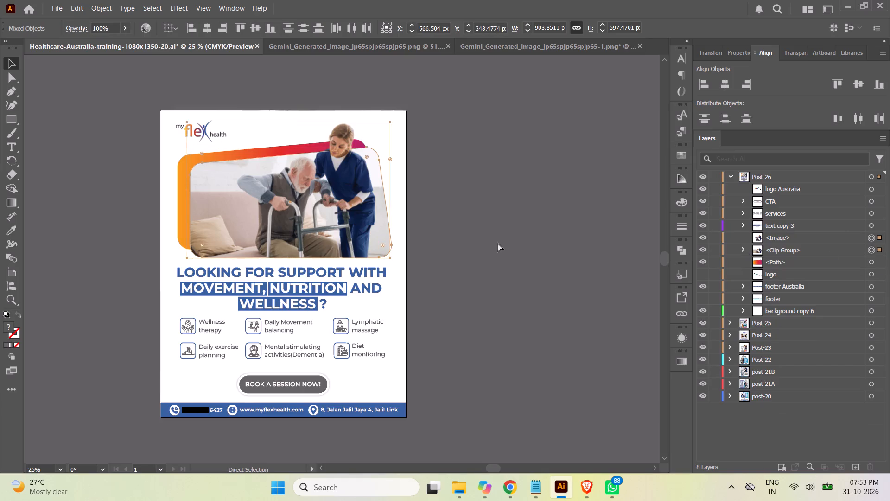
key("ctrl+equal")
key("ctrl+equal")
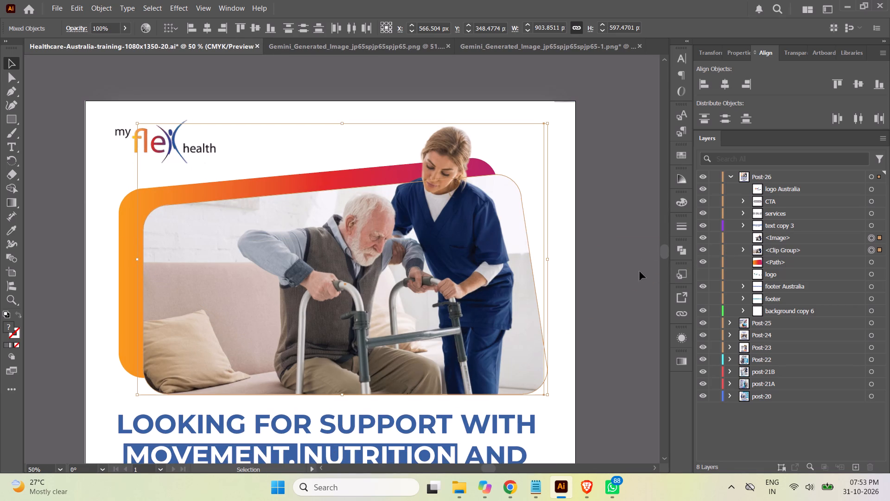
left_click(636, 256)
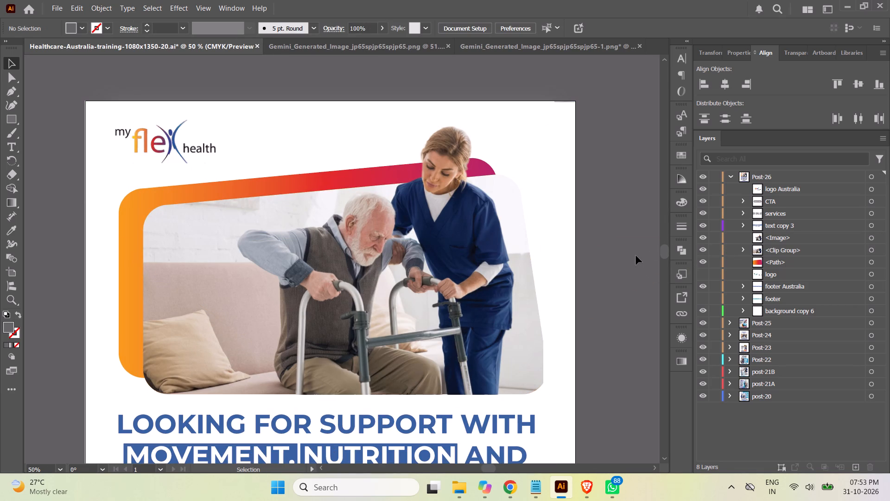
Select the photo inside the clip group with the cutout and enlarge both slightly so the photo fills the frame's right edge.
left_click(743, 250)
left_click(872, 276)
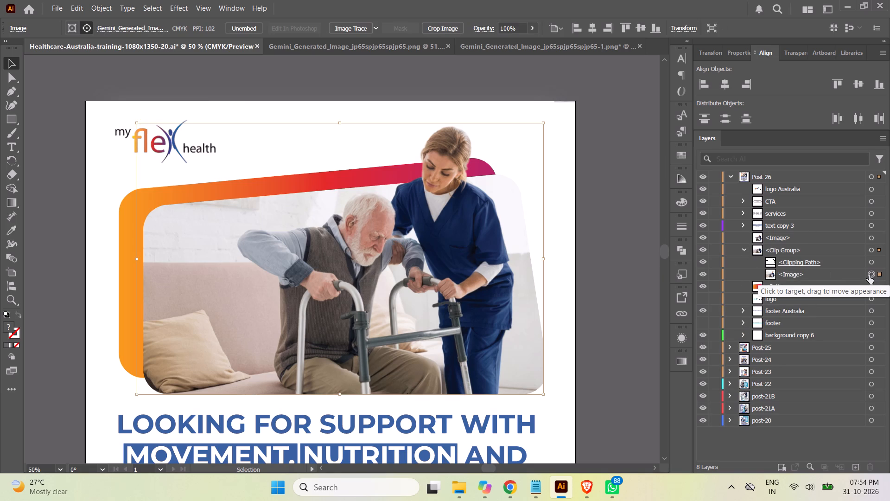
left_click(870, 238, "ctrl")
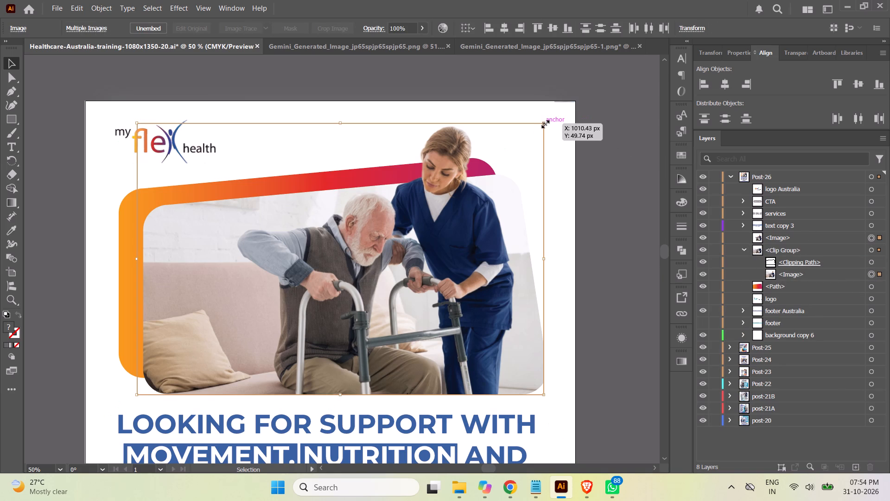
left_click_drag(544, 123, 549, 121)
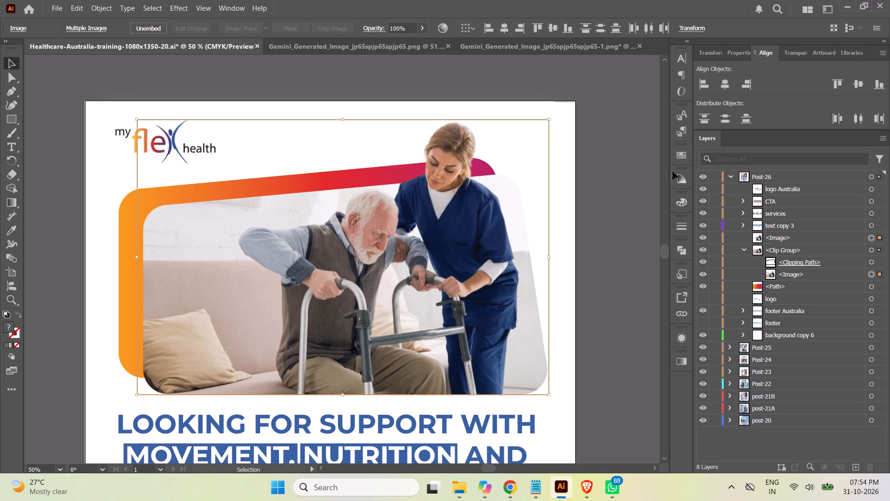
Select the whole clip group together with the nurse-and-man cutout and shift both slightly upward.
left_click(744, 248)
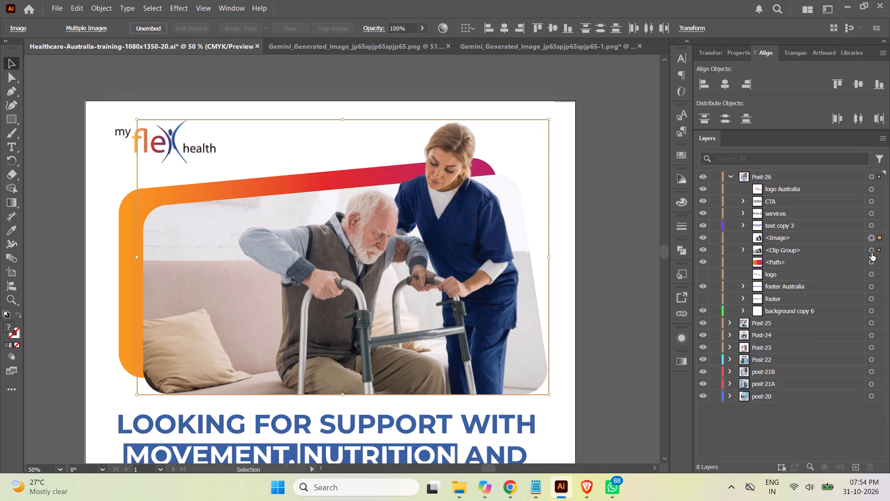
left_click(871, 252, "shift")
scroll(664, 206, "down", 2)
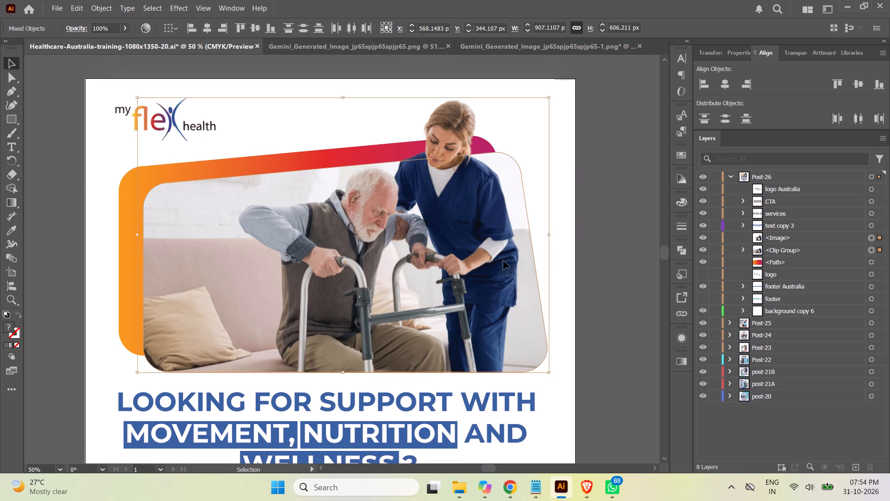
left_click_drag(484, 274, 483, 270)
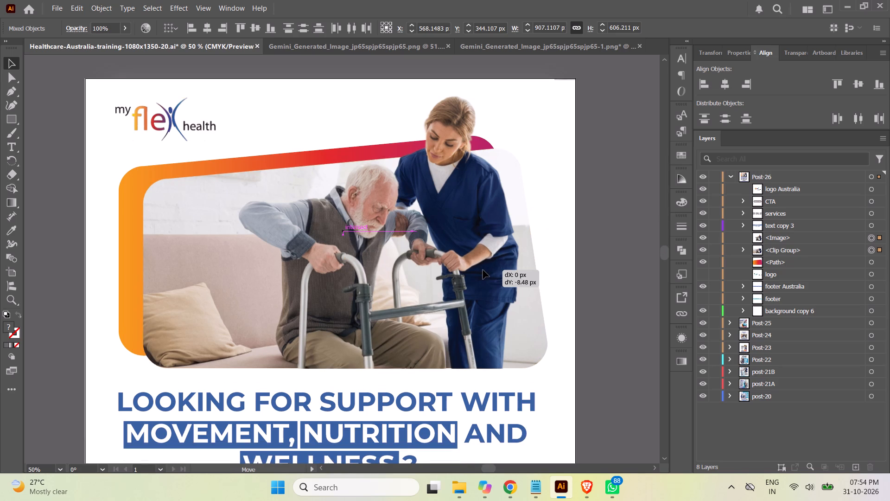
left_click_drag(483, 270, 483, 268)
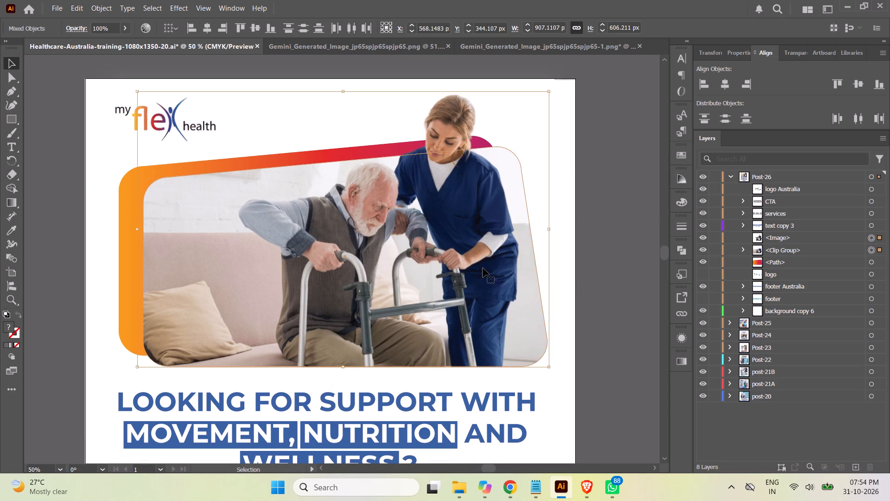
left_click(604, 265)
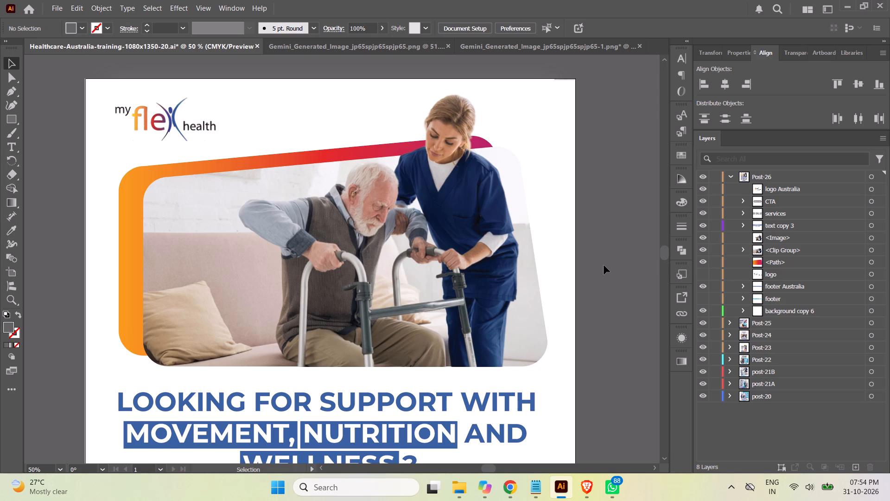
Duplicate the clipping path of the photo and move the copy out of the group, directly beneath the clip group.
left_click(744, 248)
left_click(872, 264)
left_click(845, 263)
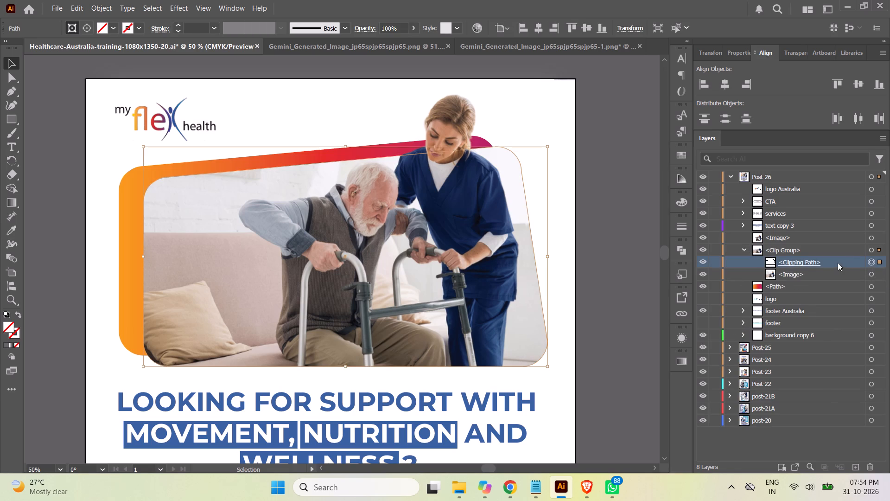
left_click_drag(838, 263, 855, 467)
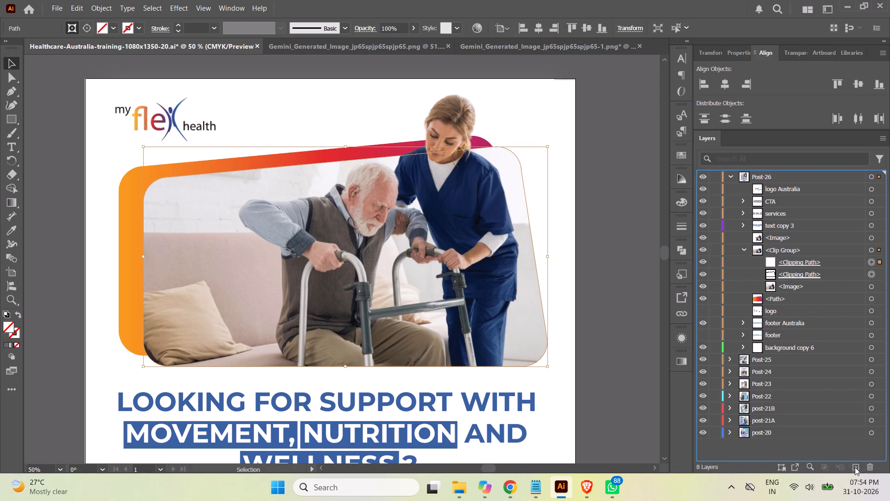
left_click_drag(819, 262, 818, 241)
left_click(744, 260)
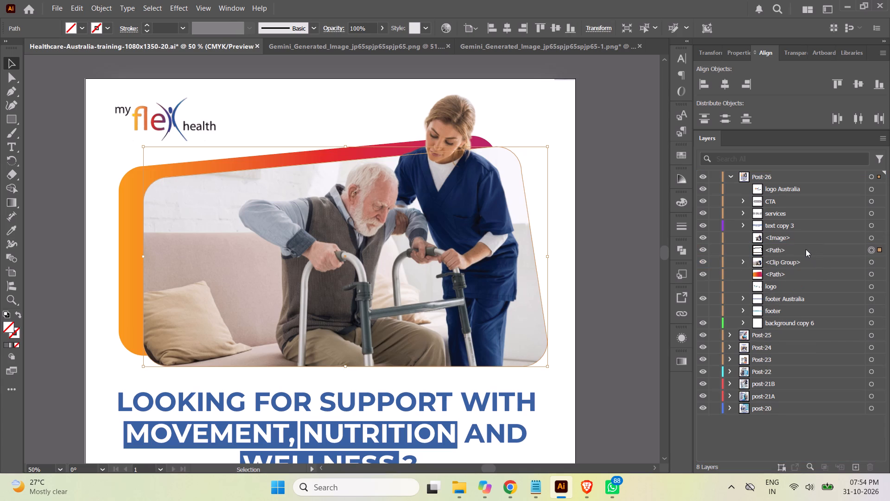
left_click(805, 249)
left_click_drag(795, 249, 796, 268)
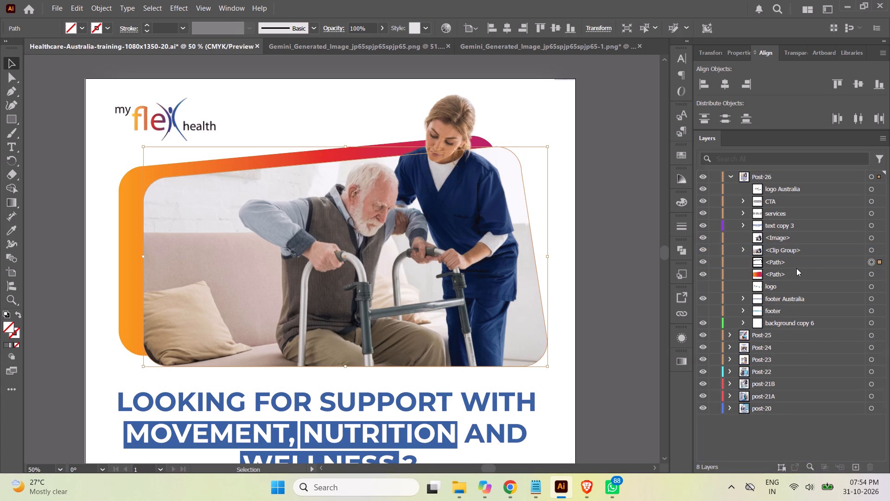
Fill the duplicated path beneath the clip group with grey.
left_click(870, 263)
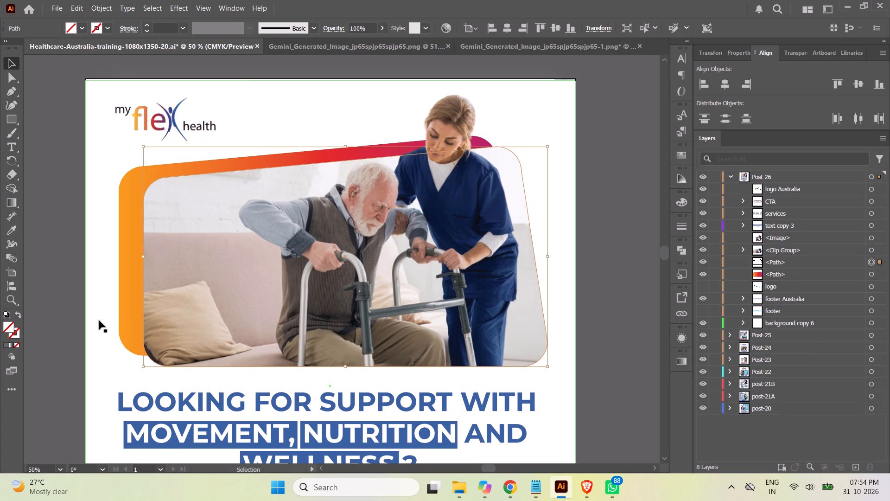
double_click(8, 327)
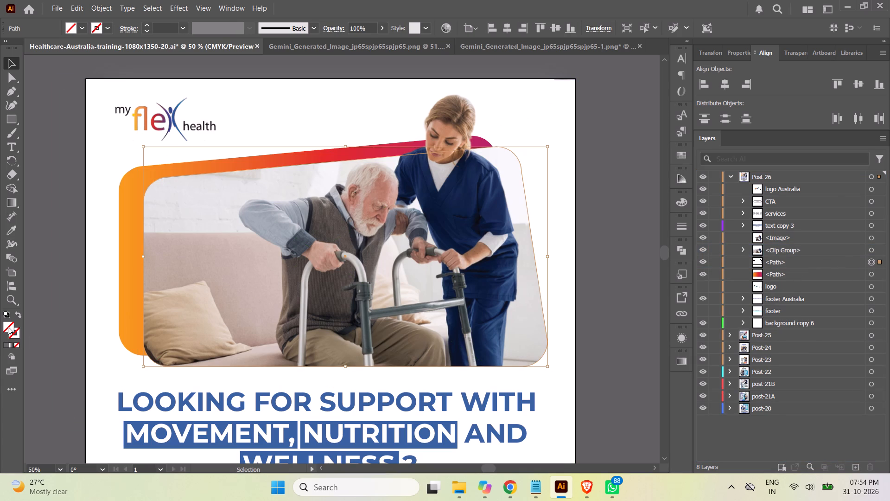
left_click_drag(537, 223, 530, 216)
left_click(797, 149)
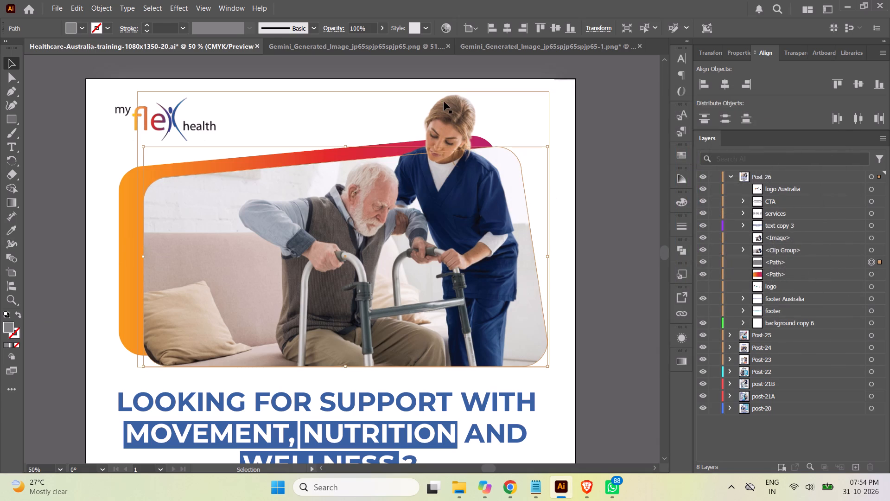
Apply a Gaussian Blur with a radius of about 12.6 pixels to the grey path as a shadow.
left_click(182, 10)
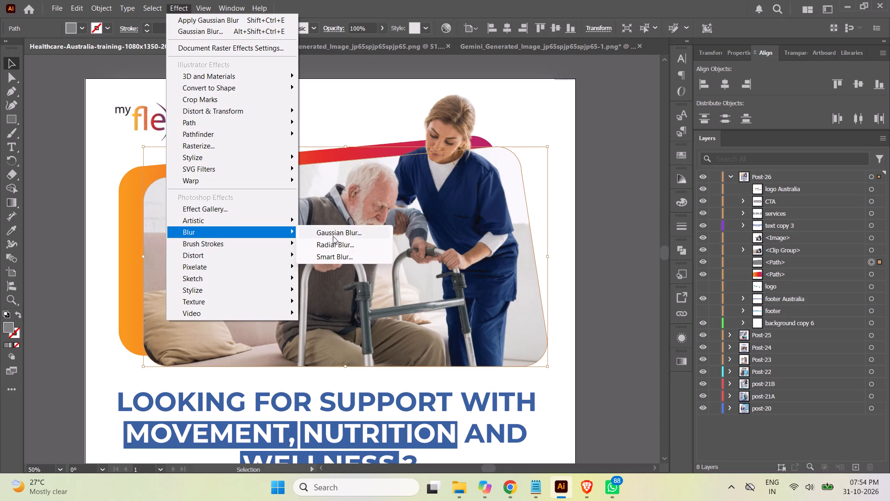
left_click(344, 234)
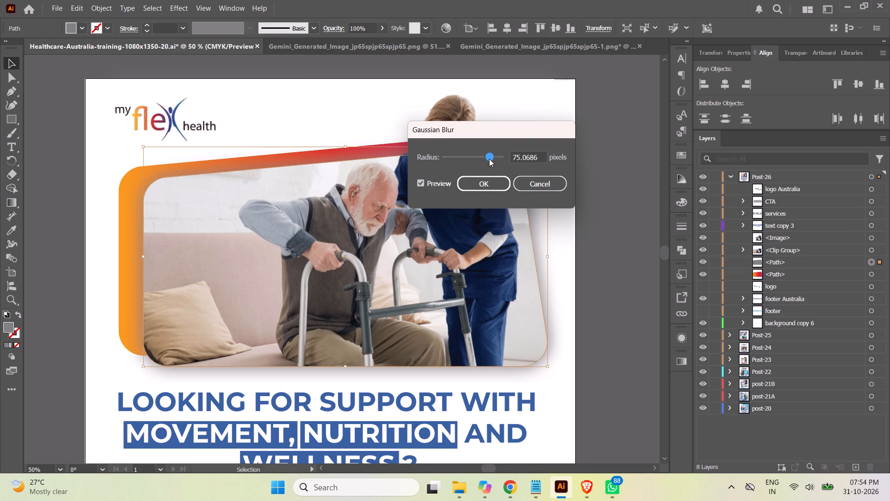
left_click_drag(489, 158, 478, 160)
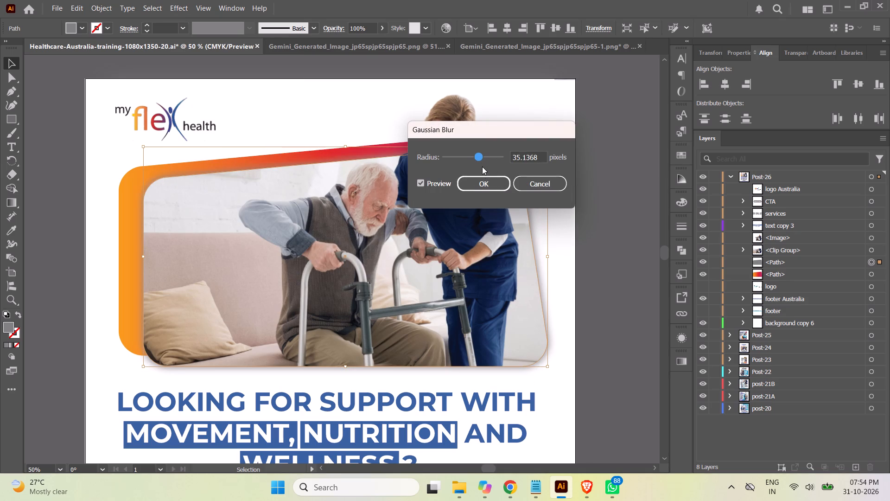
left_click_drag(477, 156, 471, 157)
left_click(475, 183)
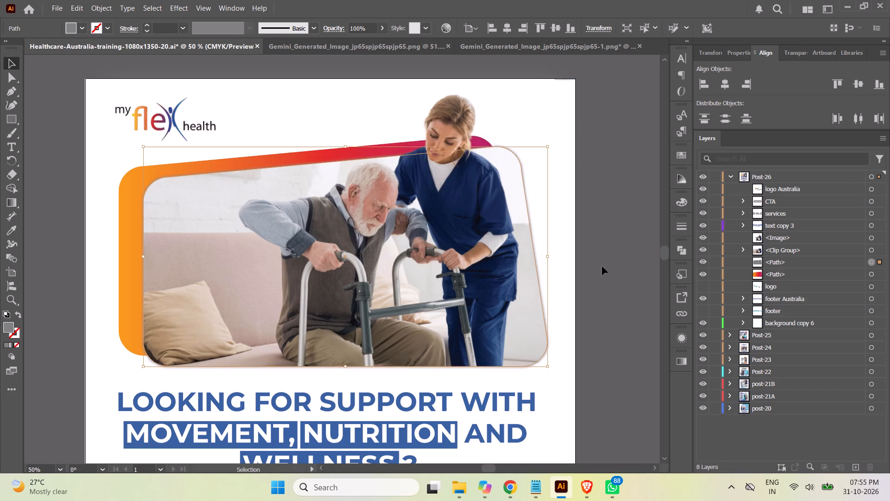
Offset the blurred shadow path slightly down and to the right of the photo frame.
key("ctrl+equal")
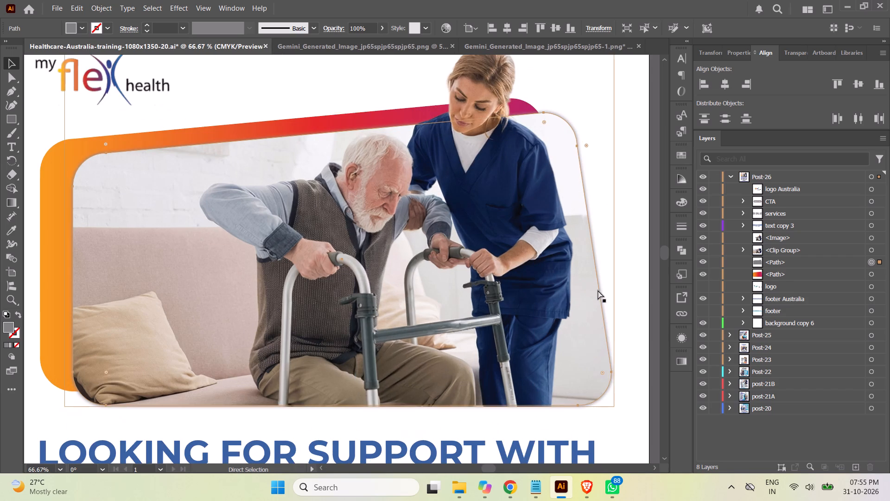
scroll(621, 257, "down", 12)
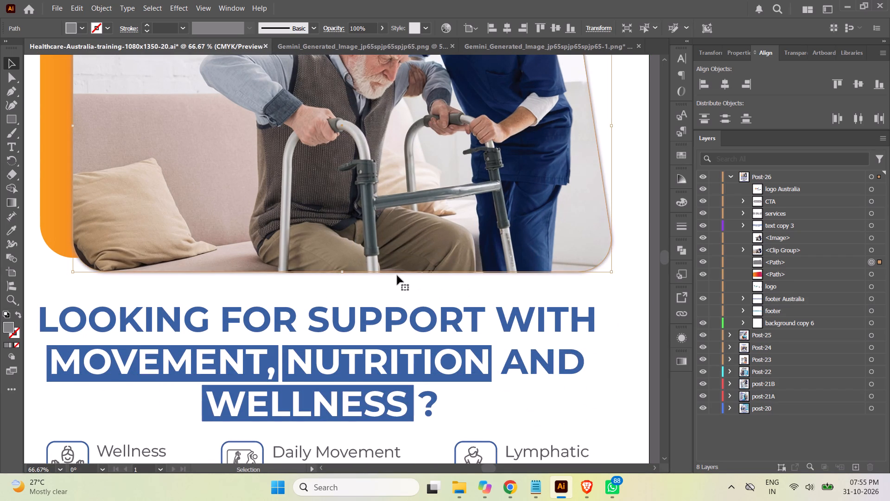
left_click_drag(398, 272, 399, 274)
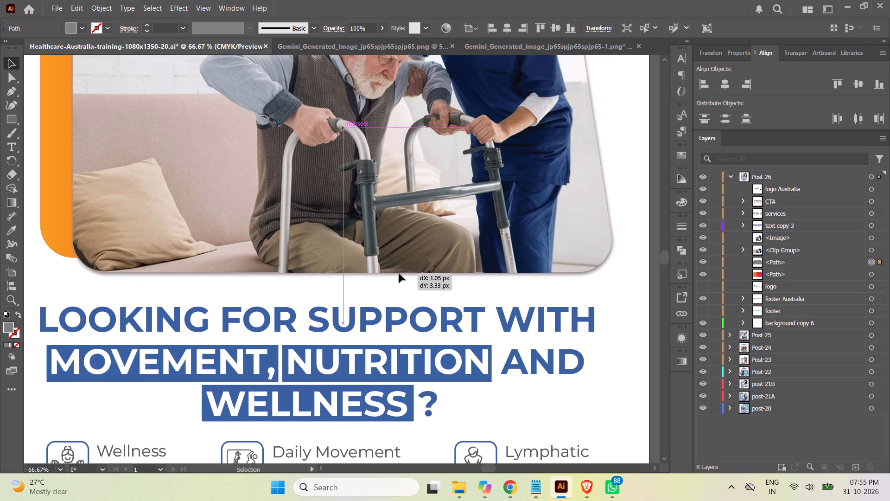
left_click_drag(399, 274, 399, 276)
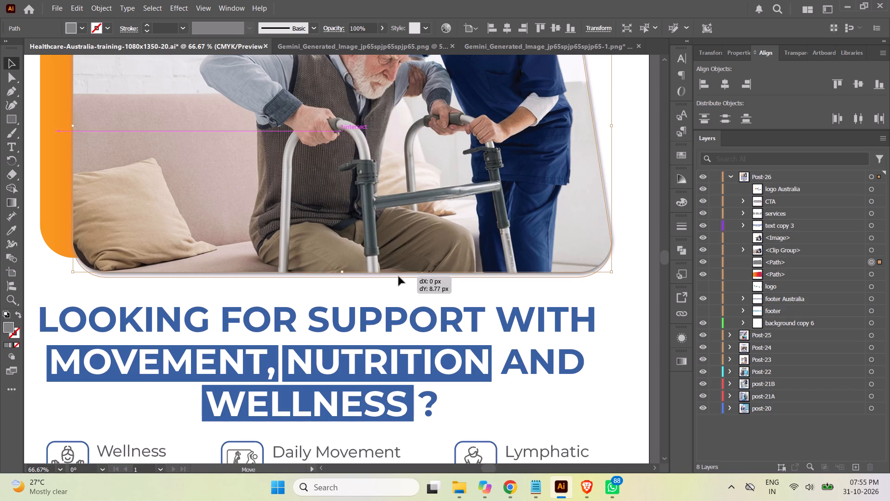
left_click_drag(399, 276, 400, 276)
left_click_drag(400, 276, 402, 278)
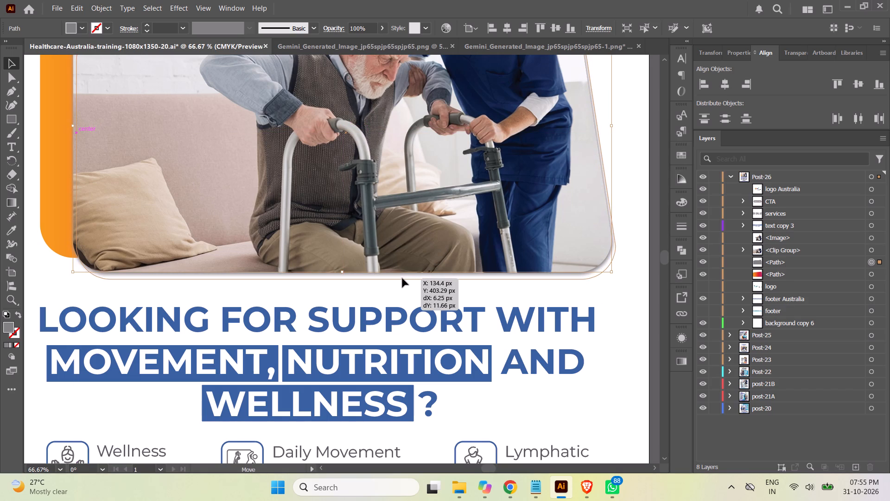
left_click_drag(402, 278, 402, 277)
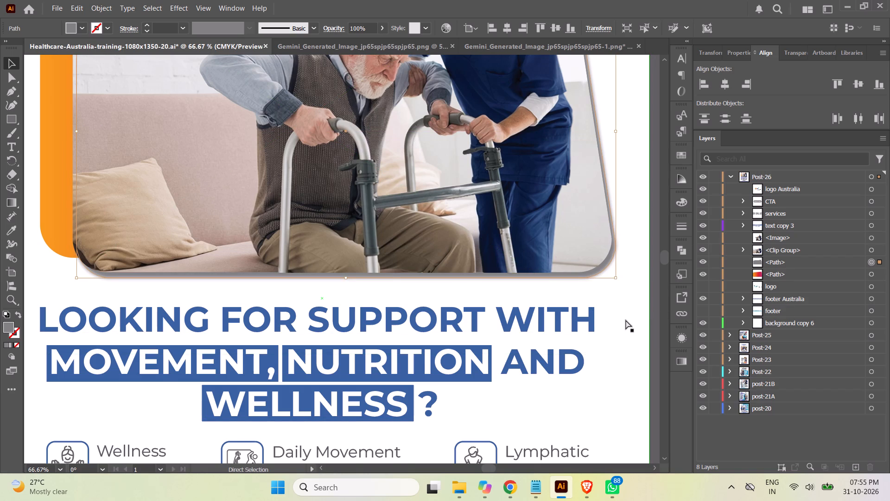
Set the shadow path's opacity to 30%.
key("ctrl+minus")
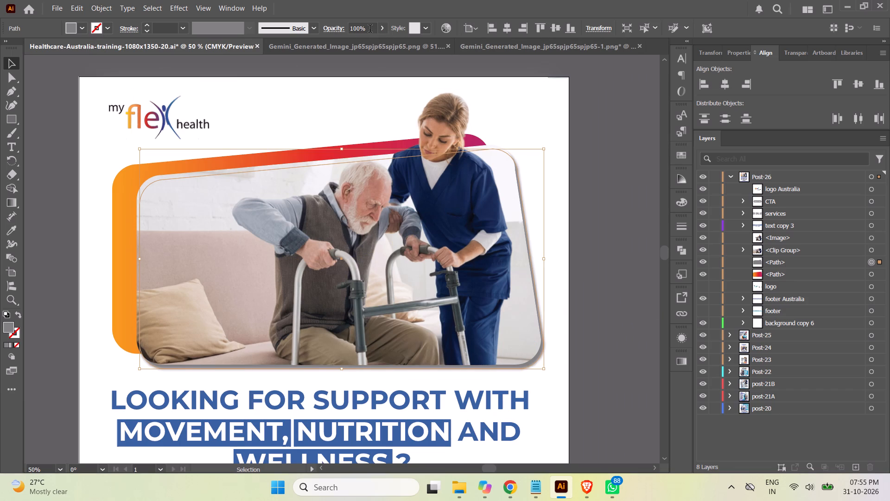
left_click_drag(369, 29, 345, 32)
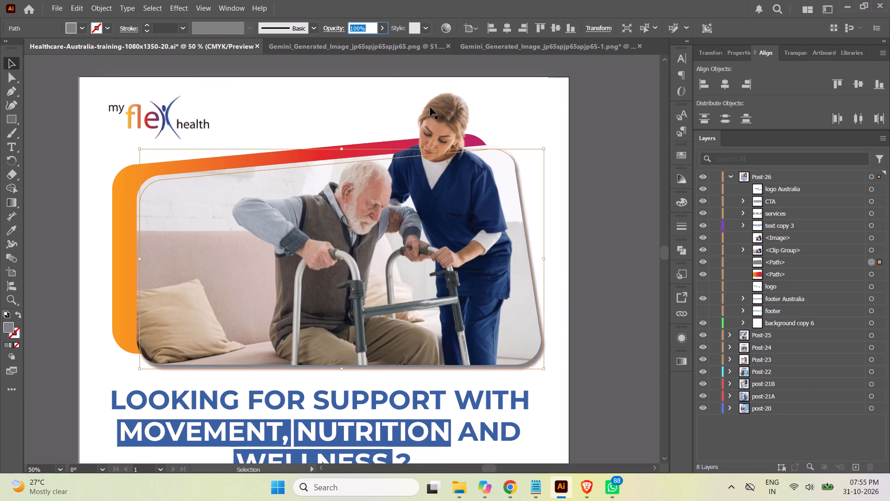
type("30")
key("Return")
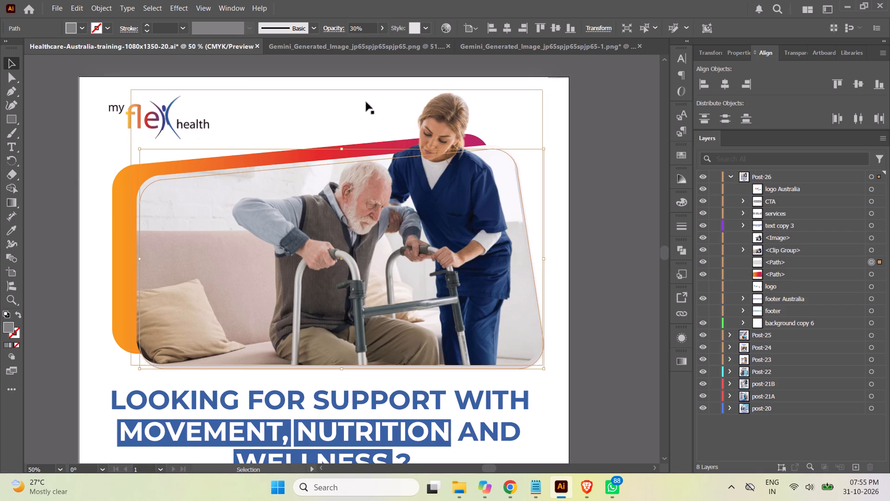
Set the shadow path's opacity to 50%.
left_click_drag(366, 28, 312, 38)
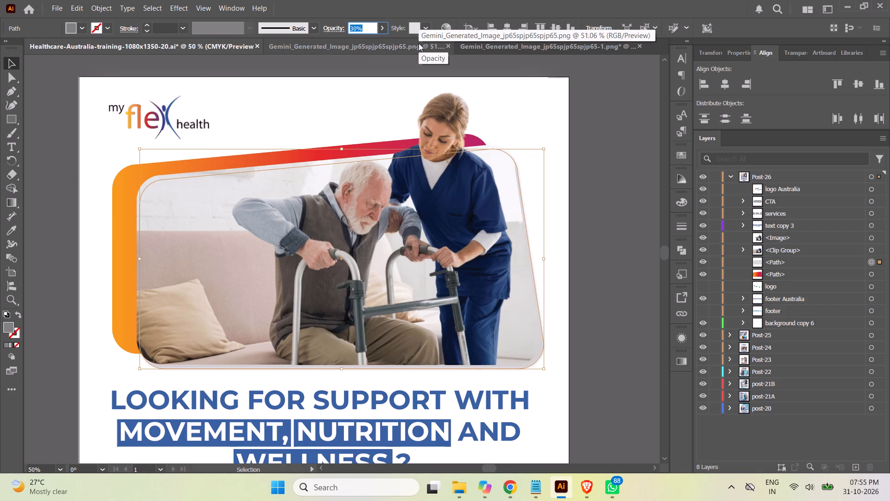
type("50")
key("Return")
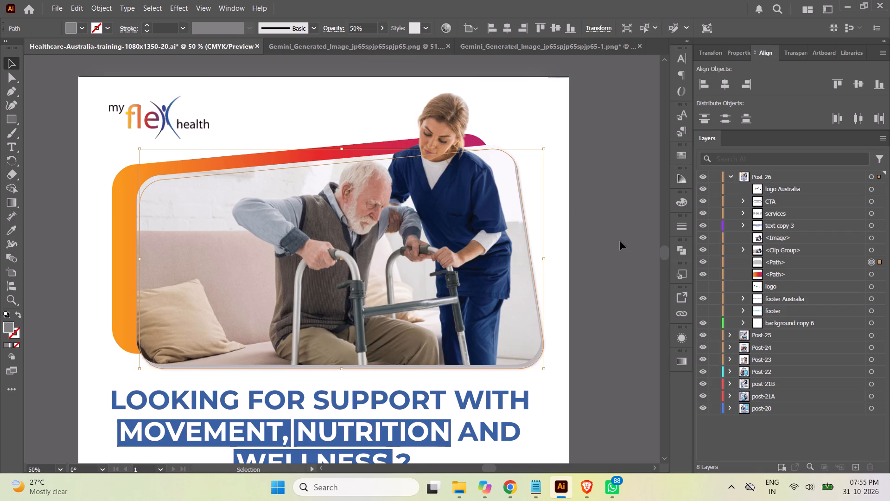
Apply an additional Gaussian Blur with a radius of about 31.7 pixels to the shadow path.
left_click(180, 6)
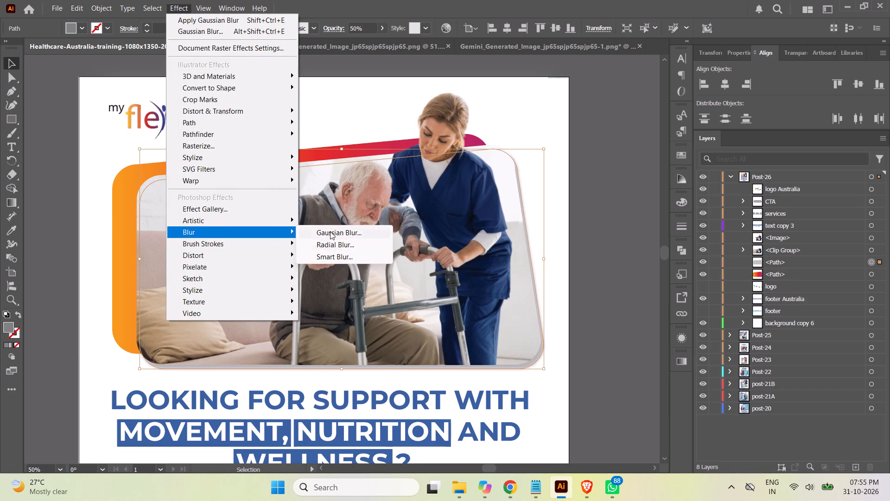
left_click(338, 231)
left_click(497, 265)
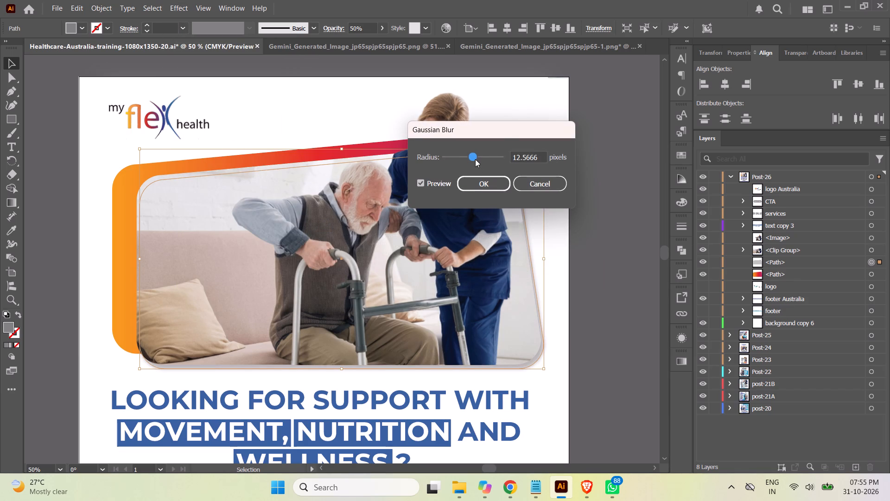
left_click_drag(474, 158, 491, 161)
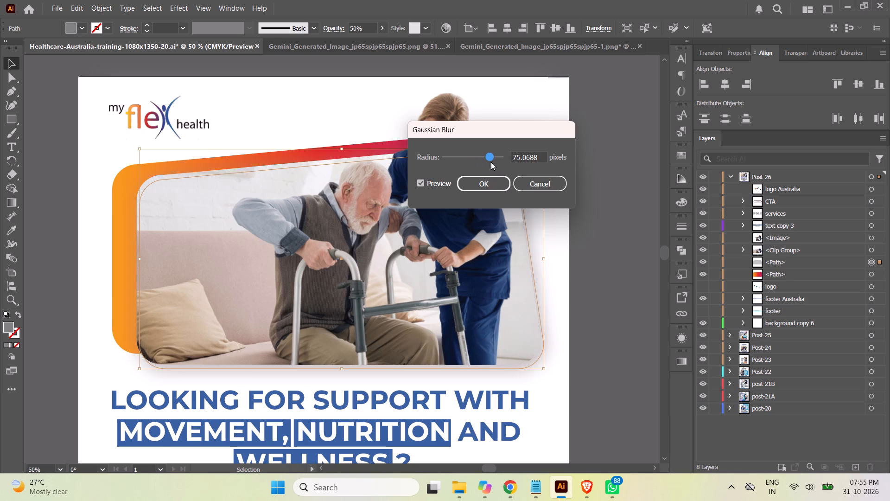
left_click_drag(487, 157, 478, 158)
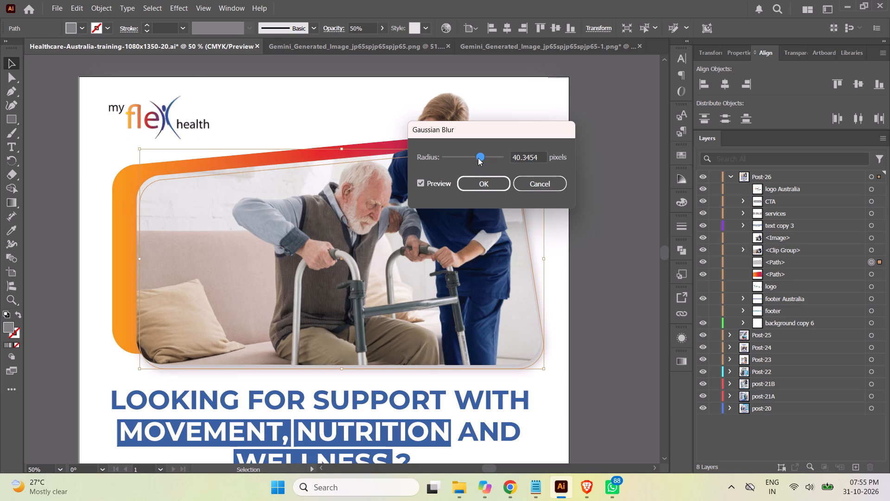
left_click(478, 158)
left_click(478, 184)
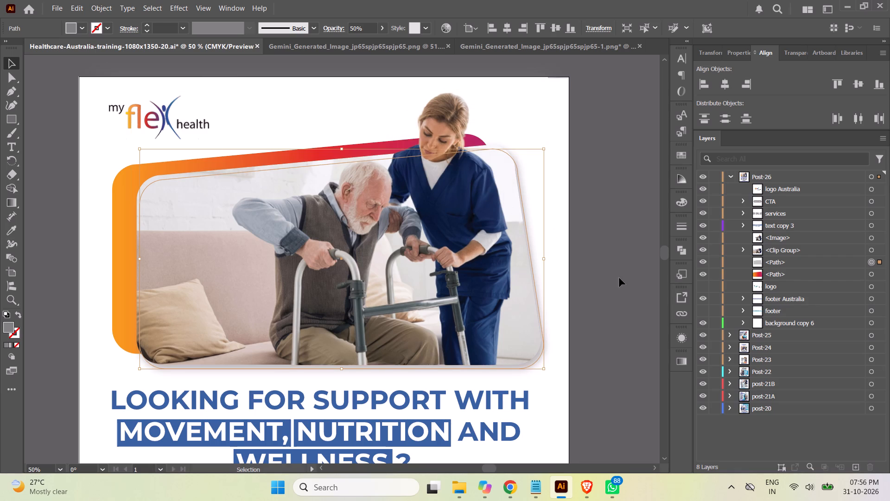
Deselect the shadow path and close the two Gemini-generated image documents, leaving only the healthcare training document open.
left_click(8, 64)
left_click(44, 97)
left_click(524, 48)
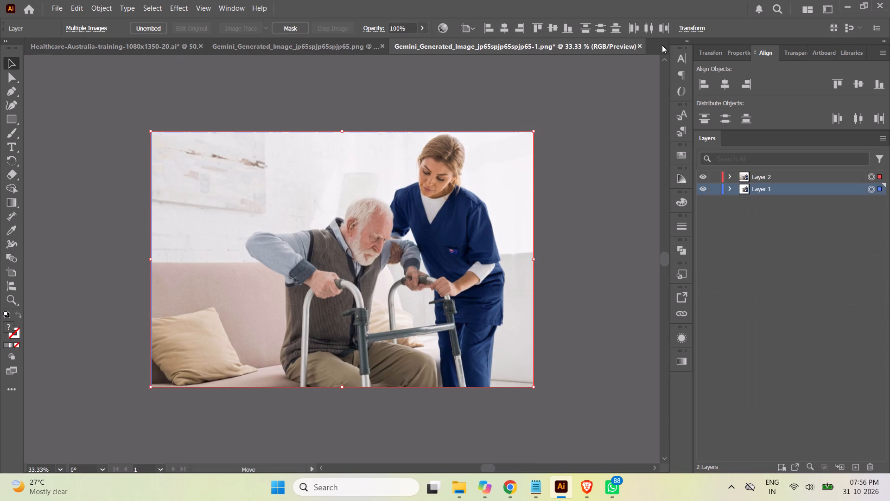
left_click(642, 46)
left_click(501, 257)
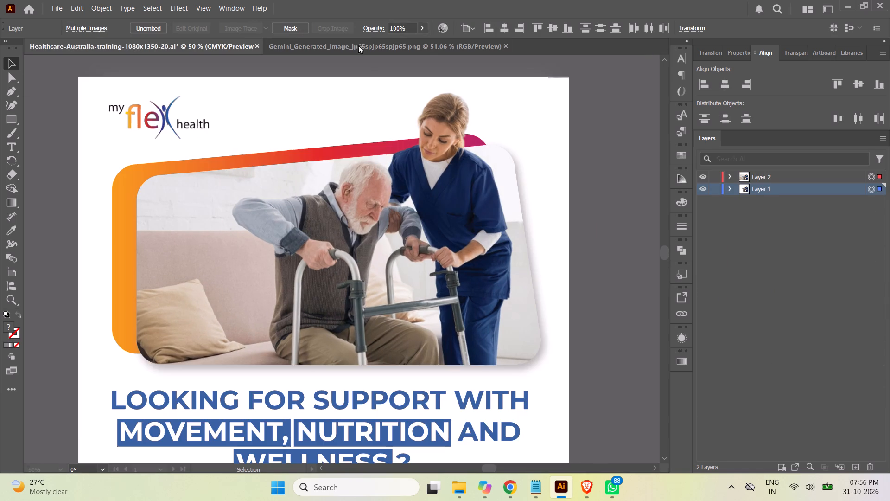
left_click(418, 46)
left_click(504, 46)
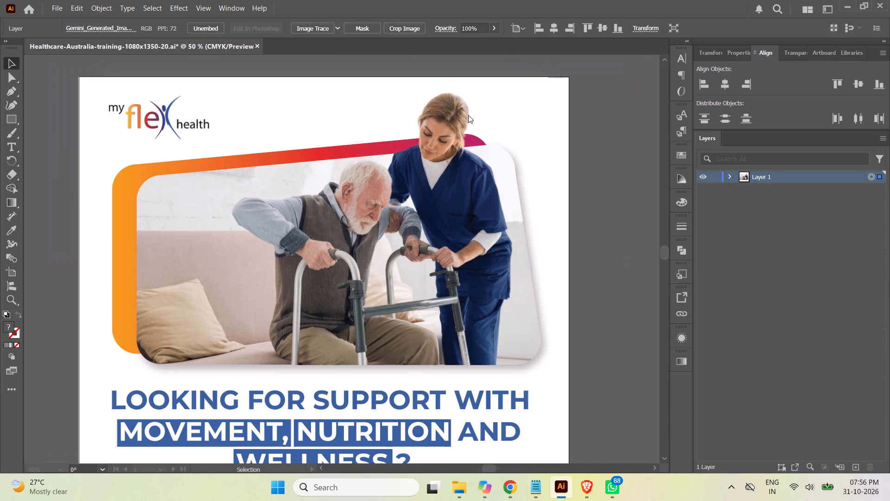
left_click(636, 291)
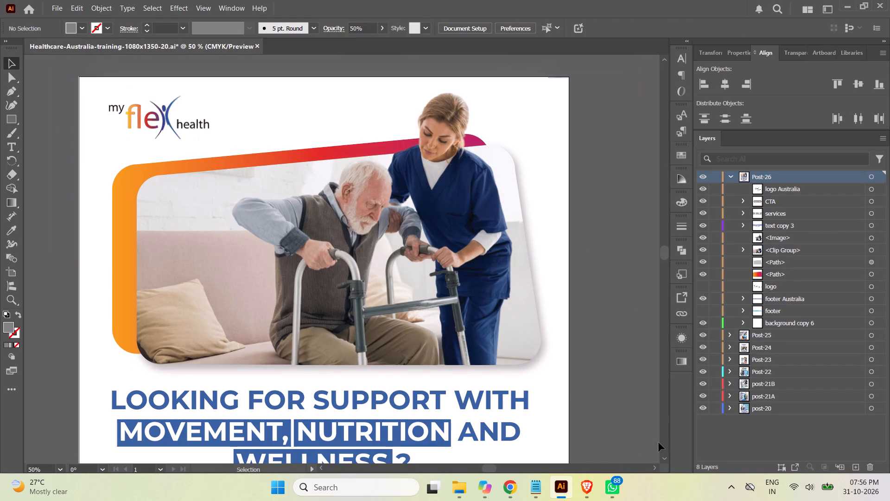
Switch to the Brave browser and examine the photo frame in the Vecteezy healthcare banner reference, and return to Illustrator.
left_click(585, 488)
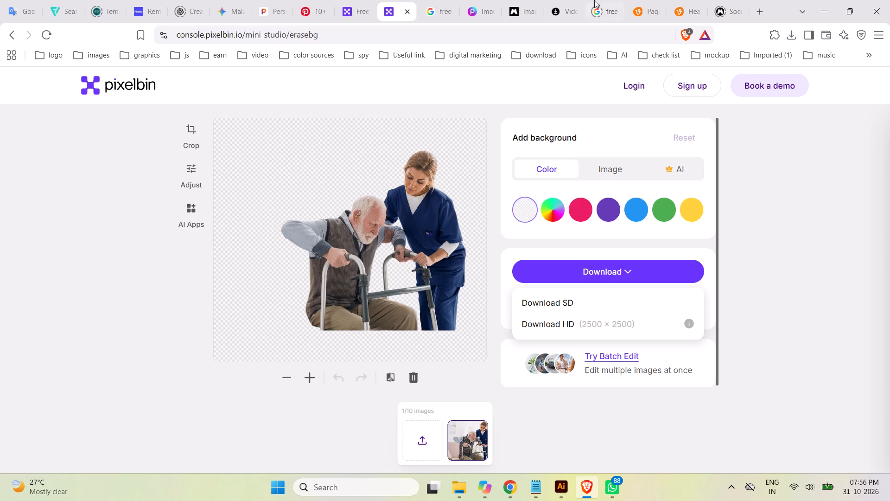
left_click(689, 6)
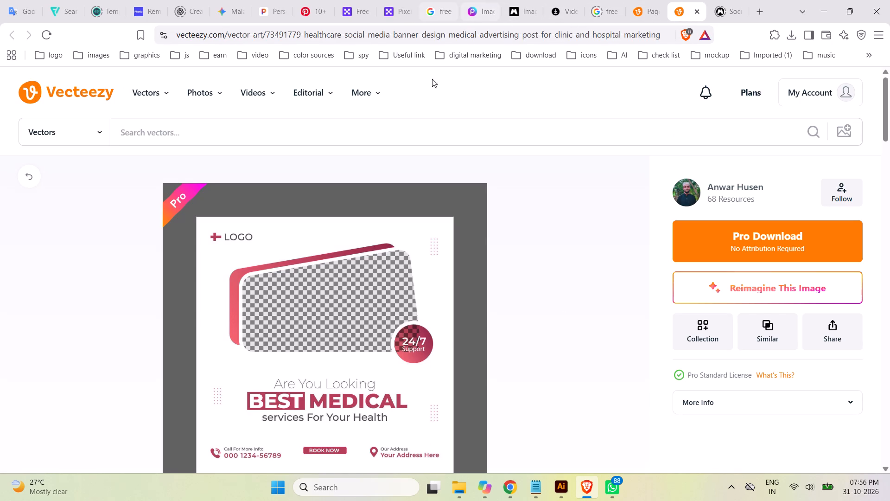
left_click(556, 485)
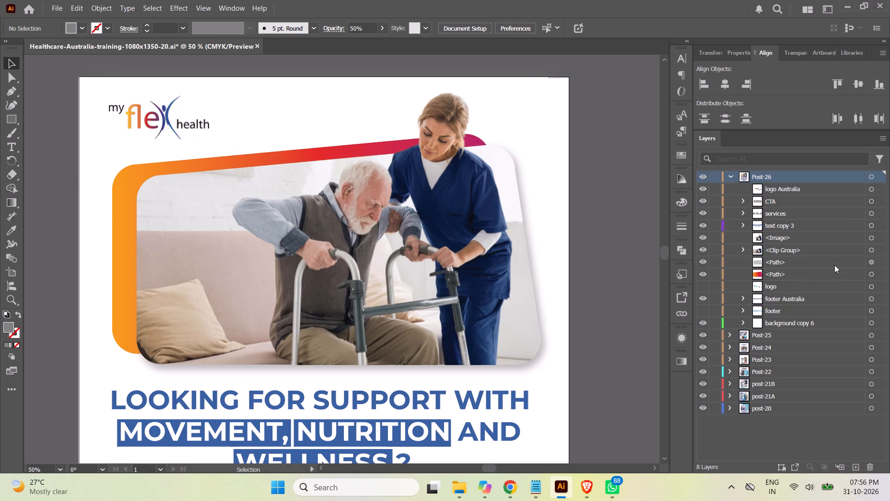
Give the clipping path inside the Post-26 photo's clip group a white stroke with a weight of 10 pt.
left_click(745, 249)
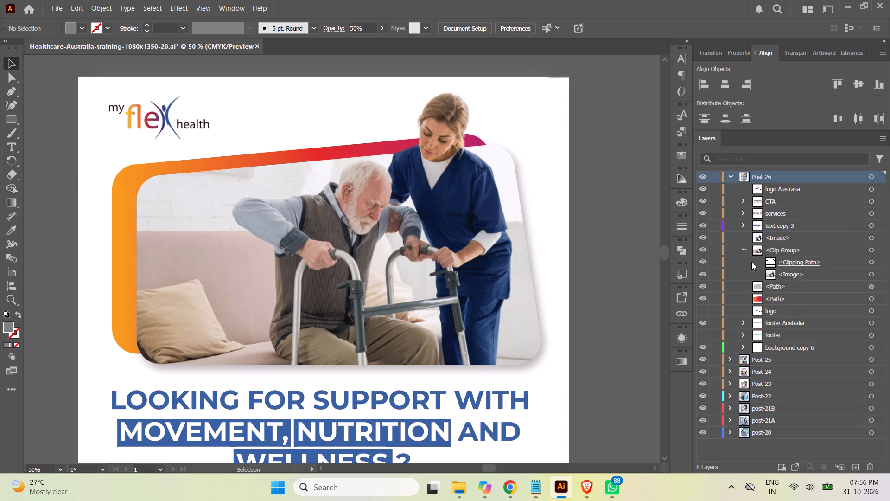
left_click(872, 262)
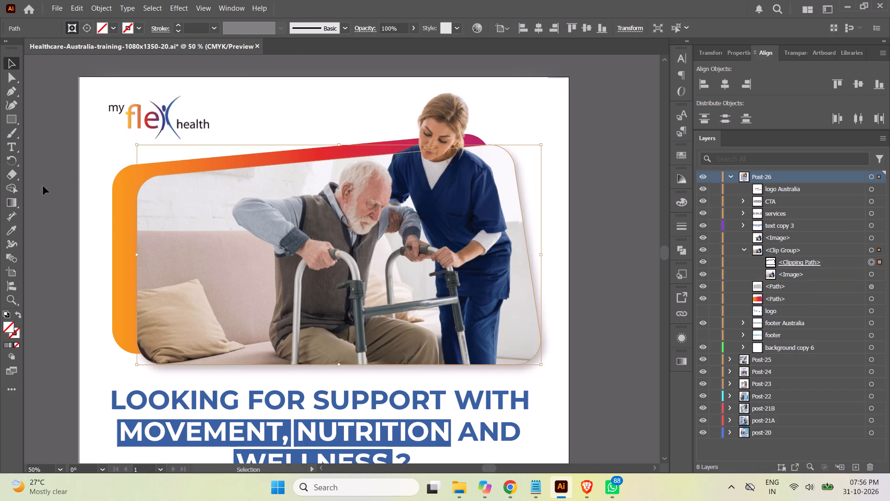
left_click(101, 31)
left_click(101, 31)
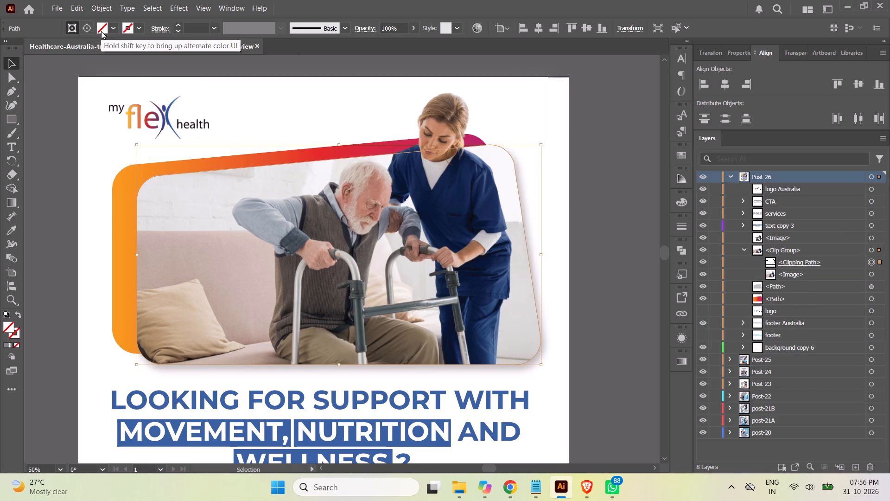
left_click(128, 29)
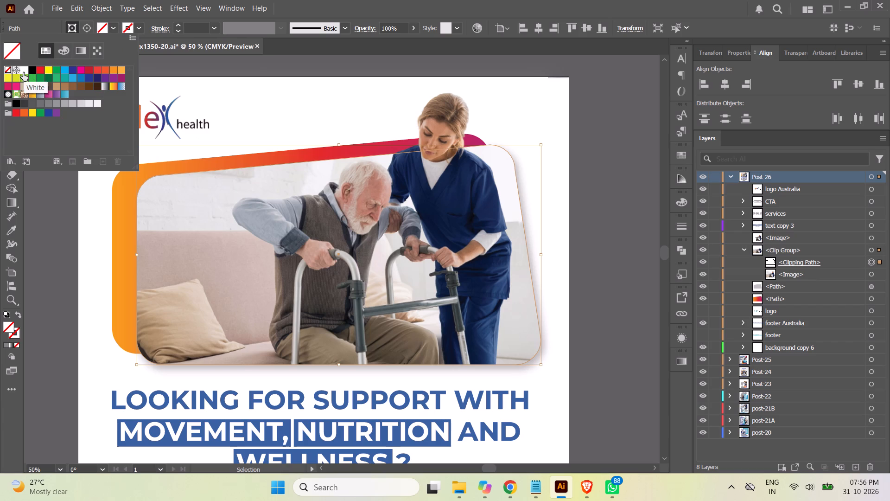
left_click(27, 72)
left_click(189, 30)
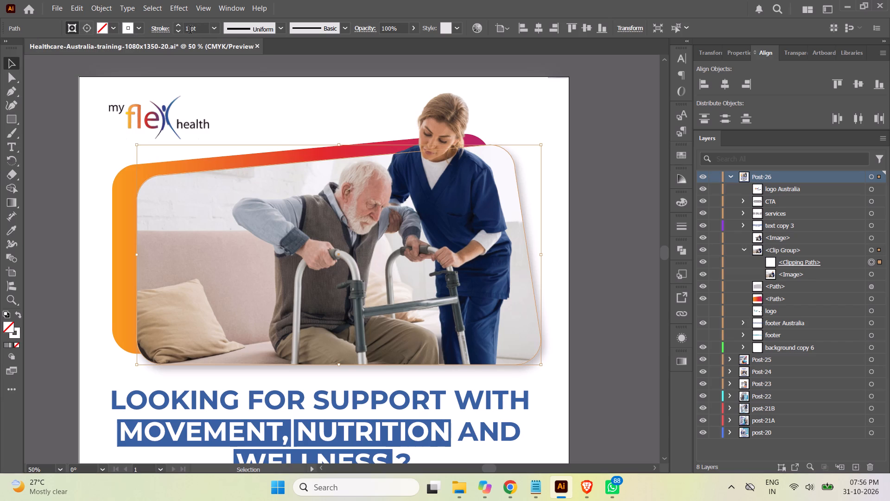
left_click(190, 28)
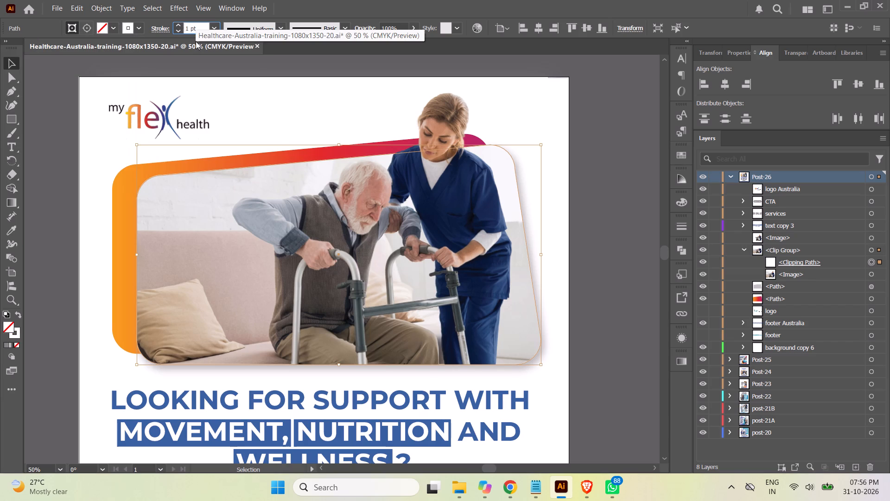
key("1")
key("BackSpace")
key("BackSpace")
key("0")
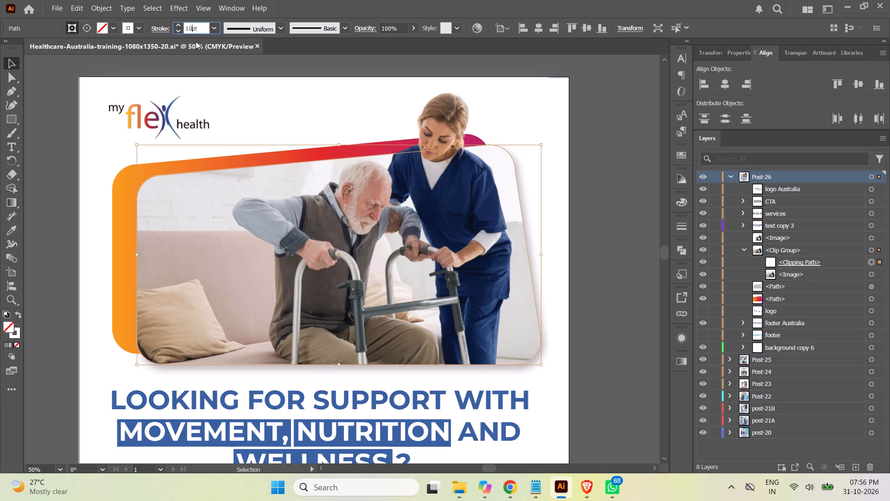
key("Return")
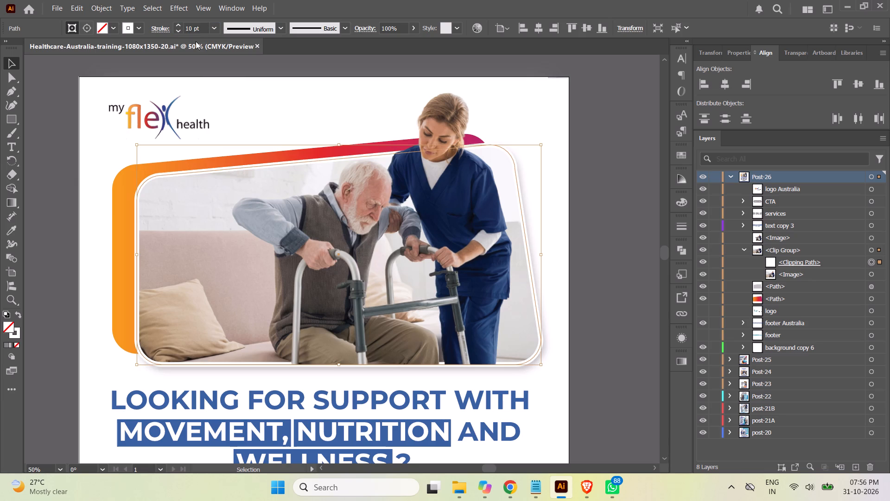
left_click(599, 166)
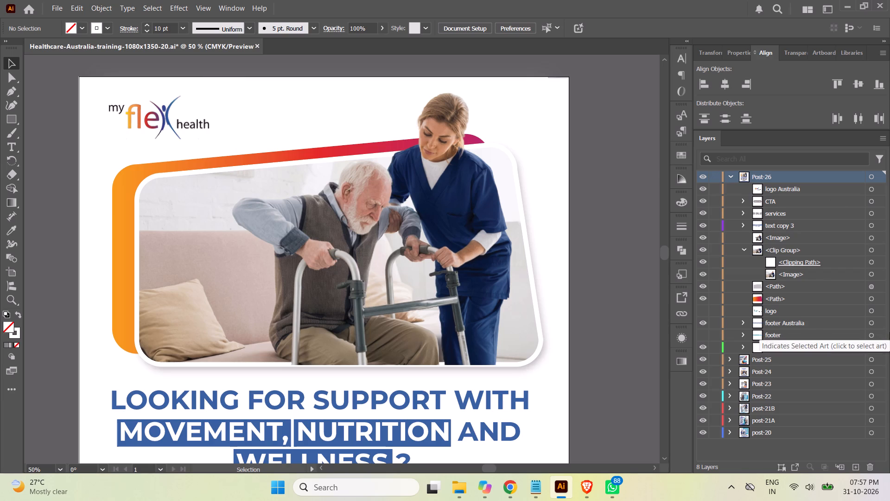
Move the clipped photo and the overlapping nurse-and-man cutout together slightly up and to the left within the frame.
left_click(871, 274)
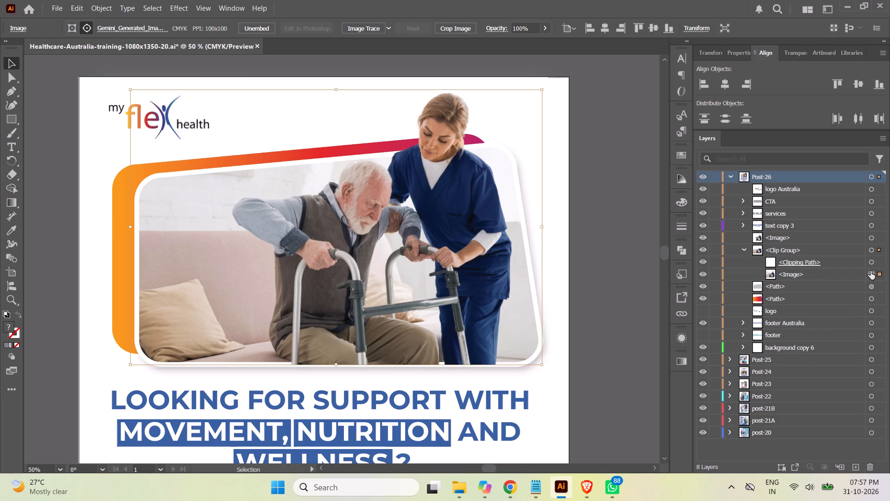
left_click(871, 240, "ctrl")
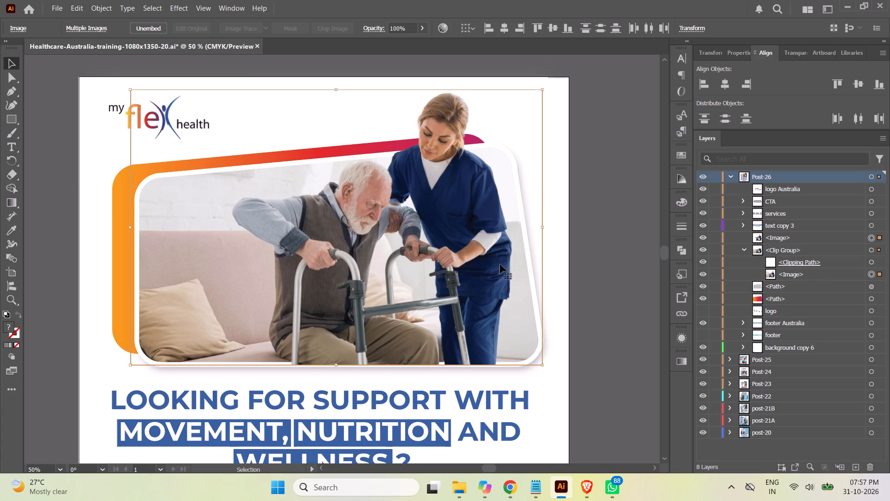
left_click(482, 313)
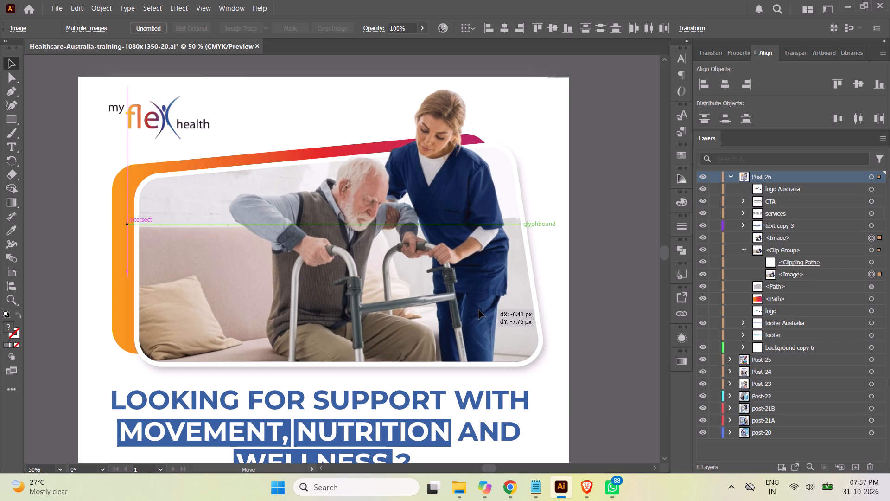
left_click(591, 295)
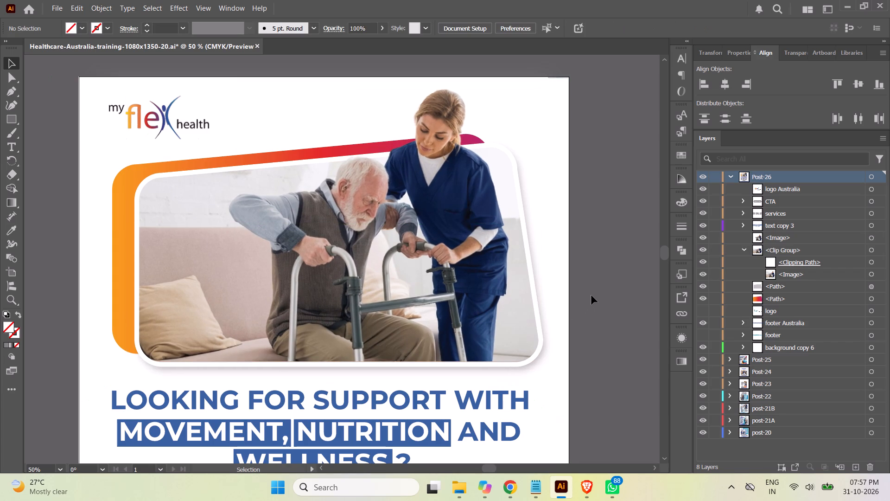
Check the whole Post-26 layout and save the document.
key("ctrl+minus")
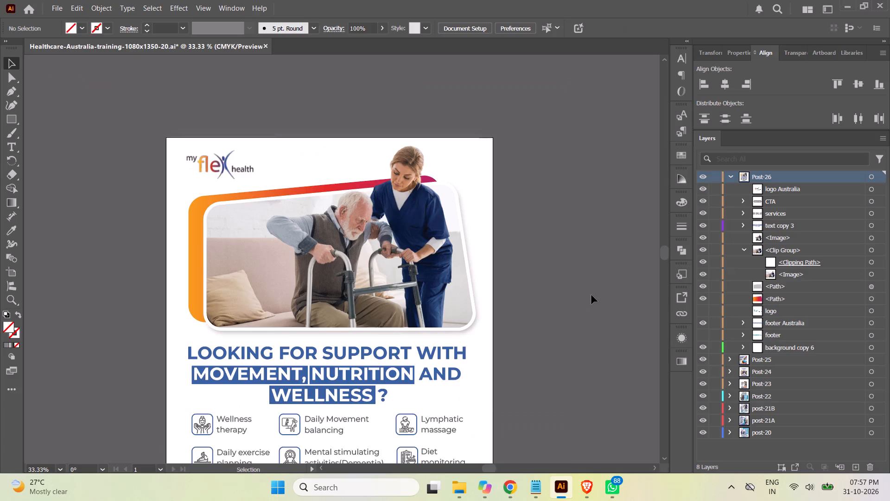
left_click(591, 295)
scroll(591, 295, "down", 1)
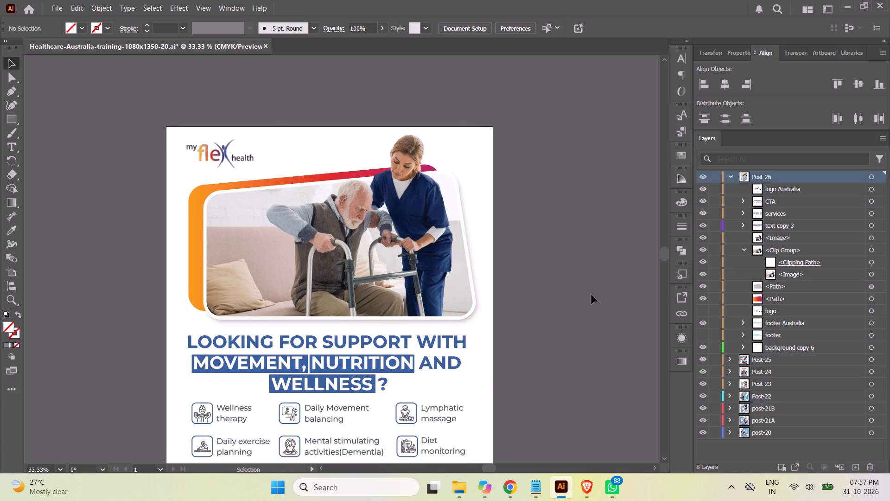
key("ctrl+minus")
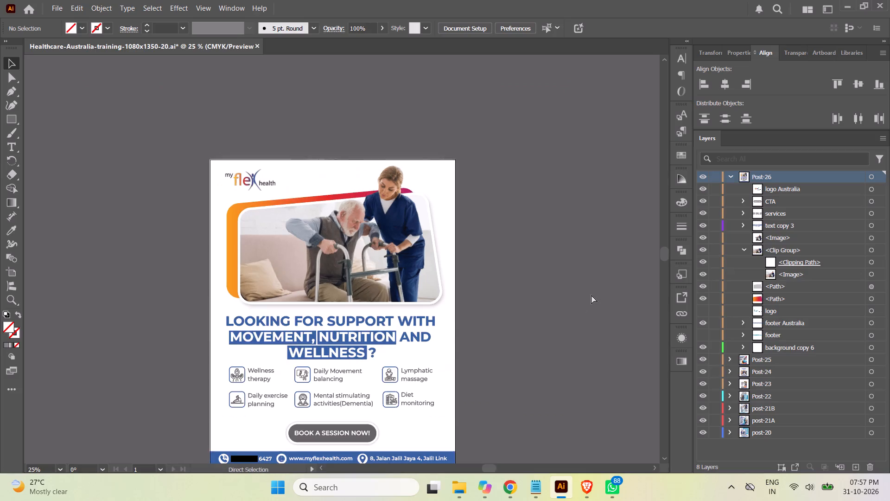
scroll(591, 295, "down", 8)
scroll(592, 295, "up", 3)
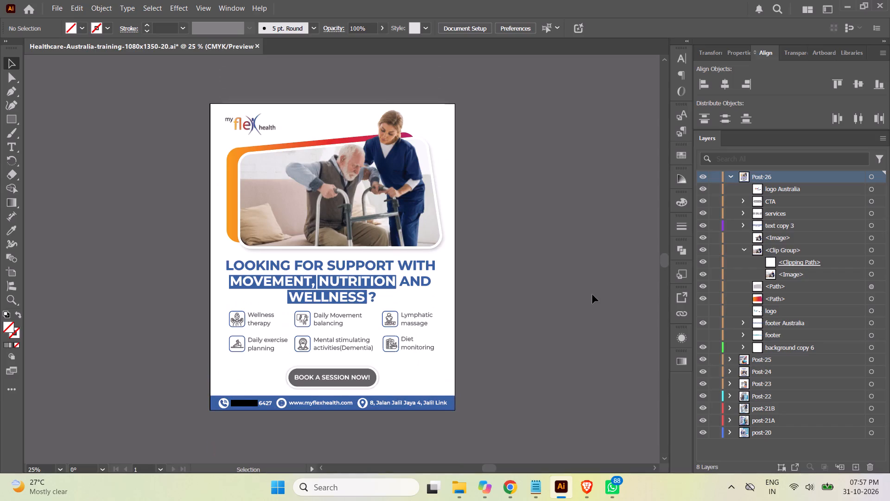
key("ctrl+s")
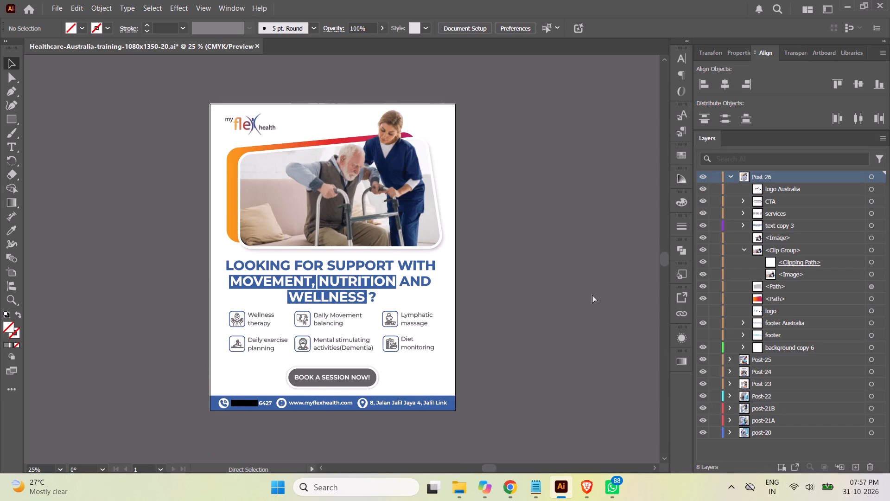
Move the services icon group straight down about 31 px, closer to the BOOK A SESSION NOW! button.
left_click(741, 251)
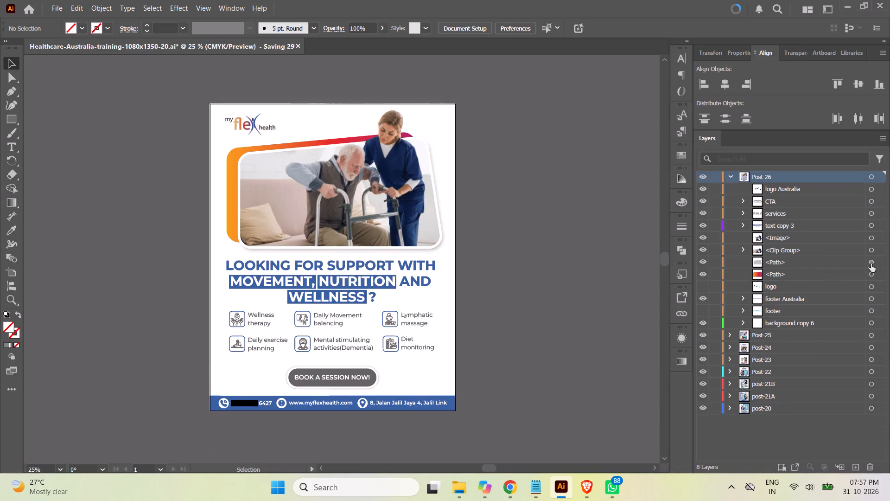
left_click(871, 263)
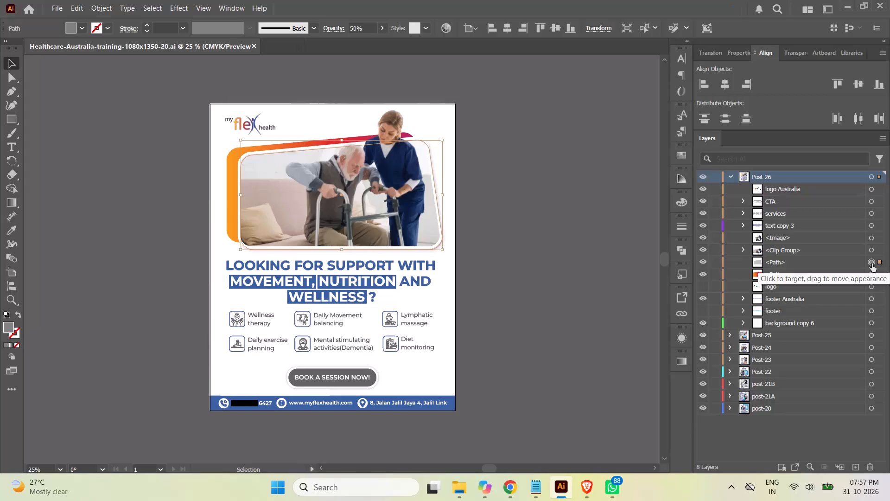
left_click(870, 214)
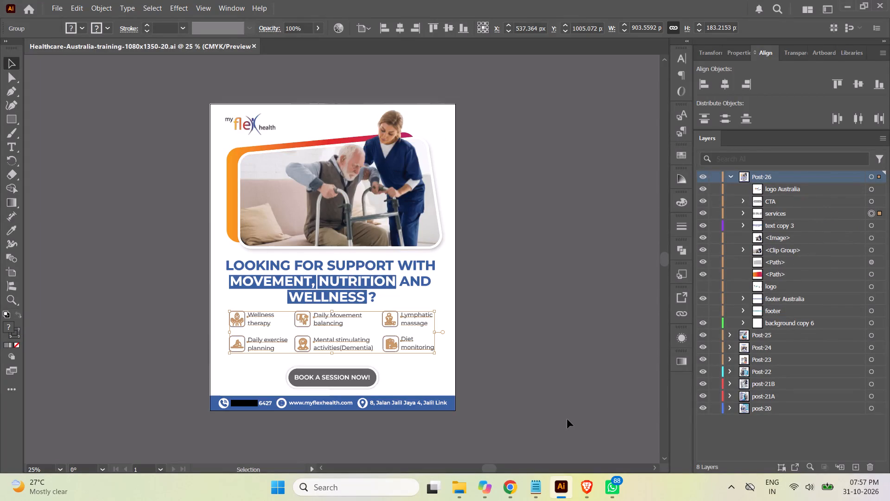
key("ctrl+equal")
key("ctrl+equal")
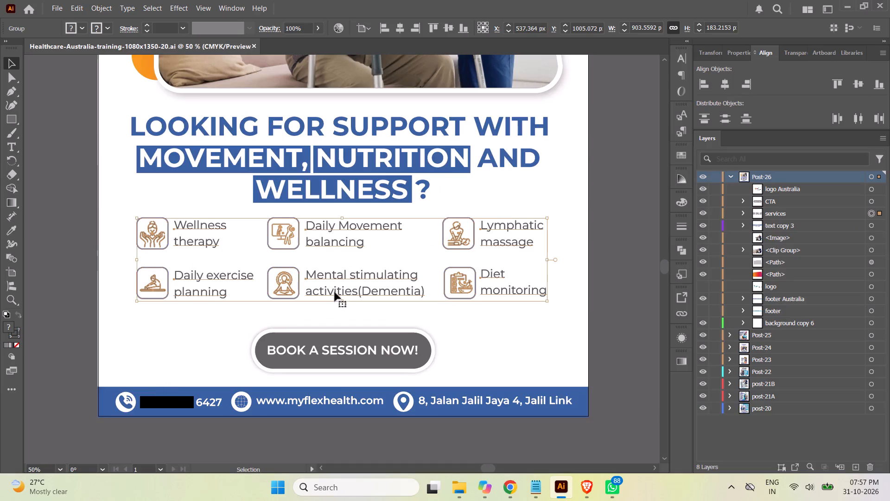
left_click_drag(333, 292, 333, 296)
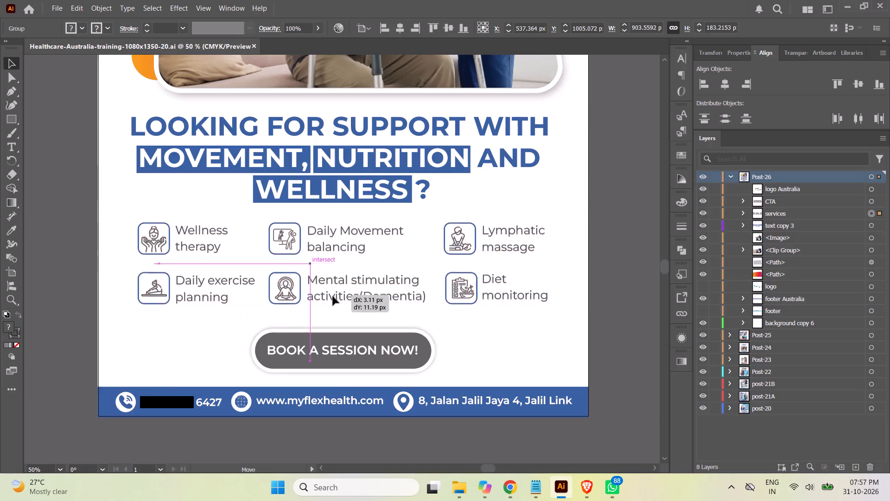
left_click_drag(333, 296, 331, 304)
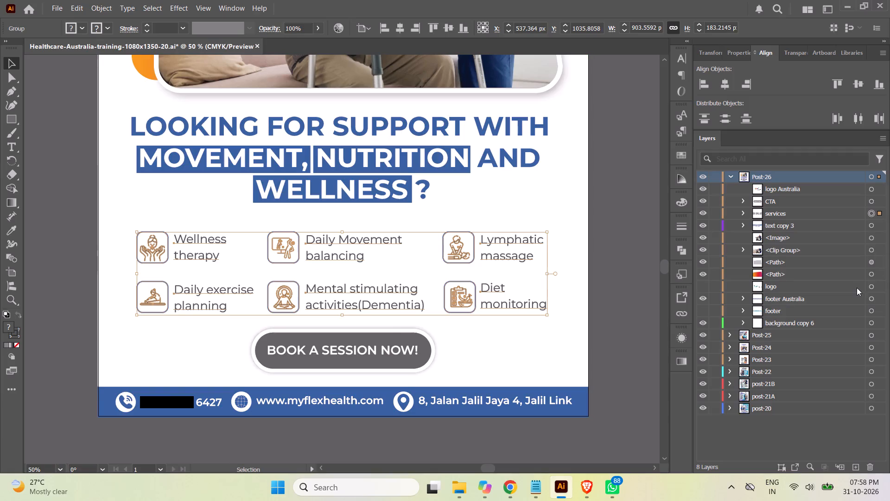
Move the LOOKING FOR SUPPORT headline text group straight down about 30 px, closer to the services icons.
left_click(873, 226)
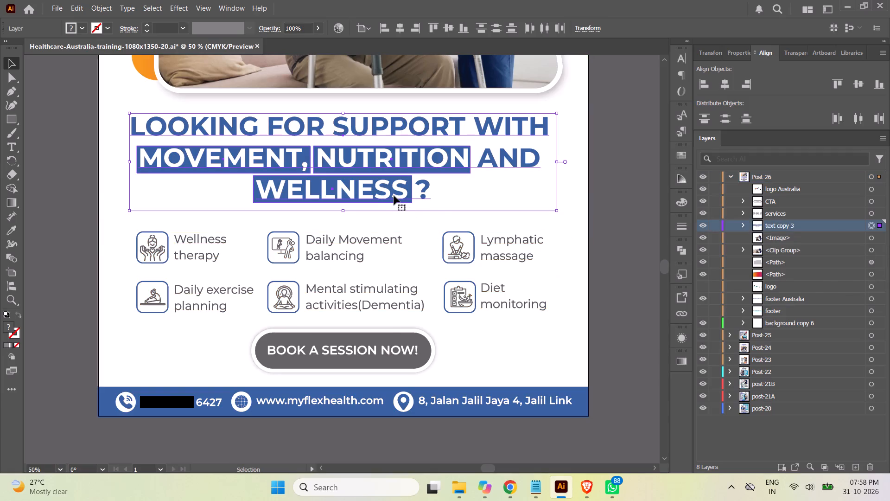
left_click_drag(384, 196, 385, 206)
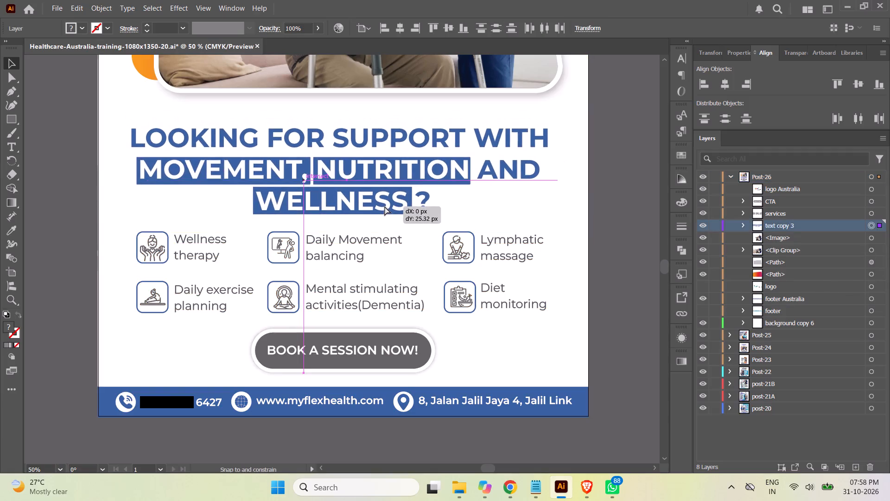
left_click_drag(385, 206, 387, 209)
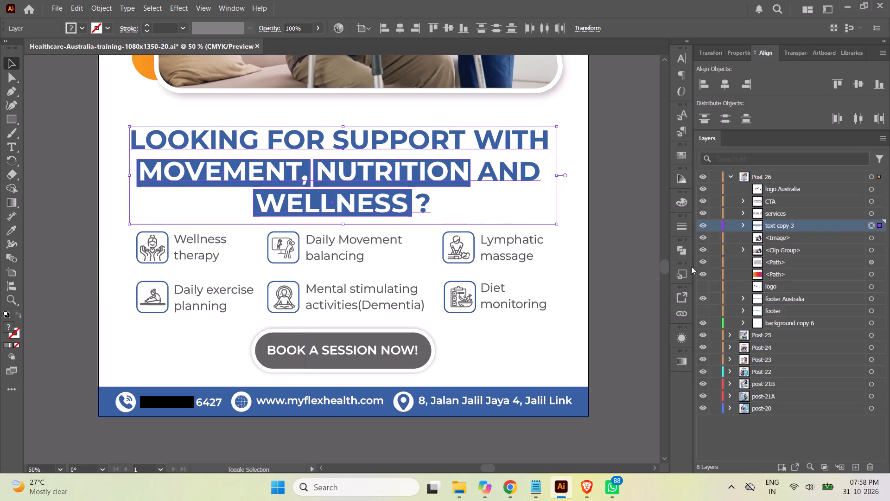
Move the cutout image, clipped photo, frame path and gradient path of Post-26 together slightly straight down toward the headline.
left_click(871, 240)
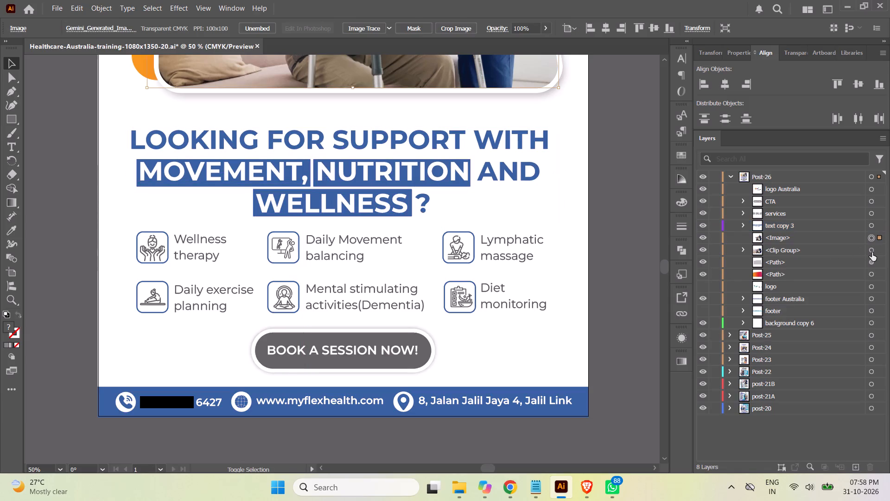
left_click(872, 252, "shift")
left_click(872, 262, "shift")
left_click(871, 274, "shift")
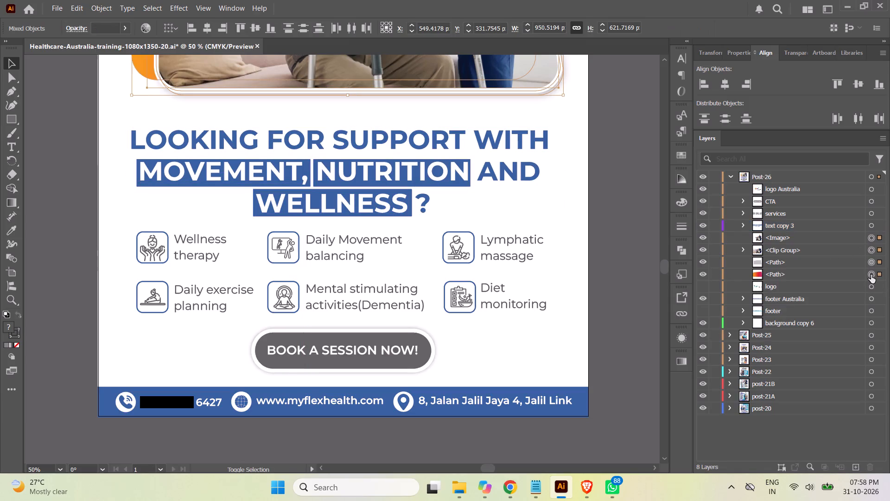
left_click(833, 276)
left_click(826, 237, "shift")
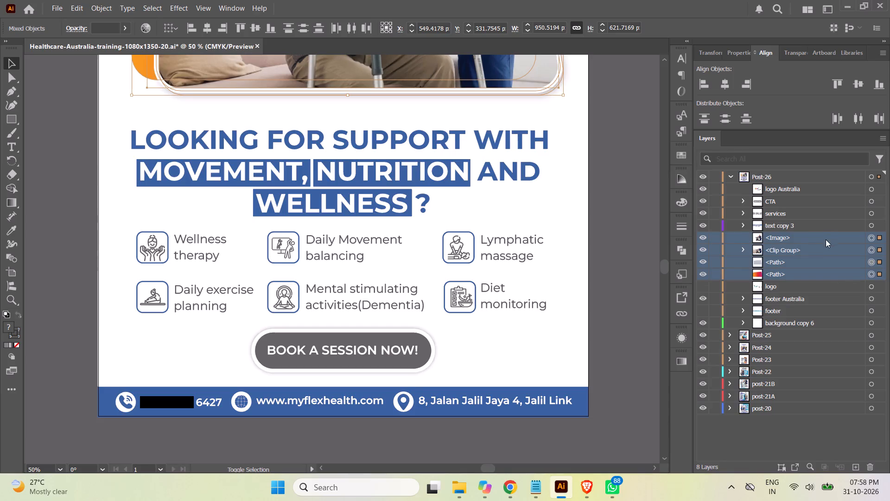
scroll(661, 263, "up", 4)
scroll(661, 262, "down", 4)
scroll(662, 263, "up", 2)
scroll(658, 260, "down", 2)
scroll(658, 260, "up", 1)
scroll(658, 260, "down", 2)
scroll(658, 260, "up", 8)
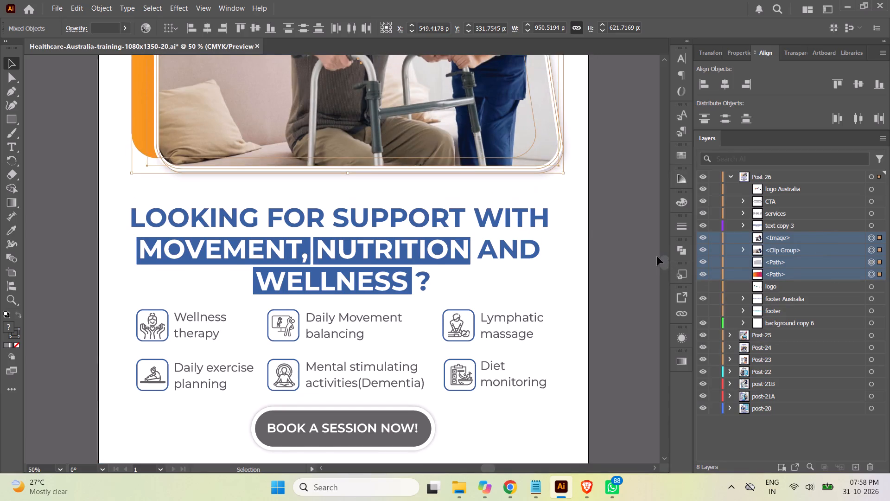
scroll(652, 258, "down", 1)
scroll(652, 258, "up", 2)
scroll(652, 258, "down", 1)
scroll(652, 258, "up", 4)
scroll(653, 258, "down", 1)
scroll(653, 258, "up", 16)
scroll(654, 258, "down", 1)
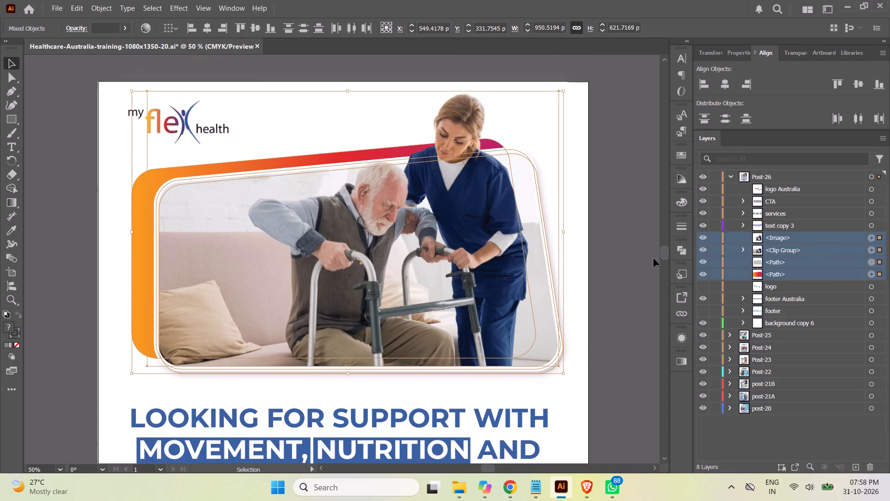
scroll(654, 258, "down", 2)
scroll(653, 258, "up", 1)
scroll(653, 258, "down", 1)
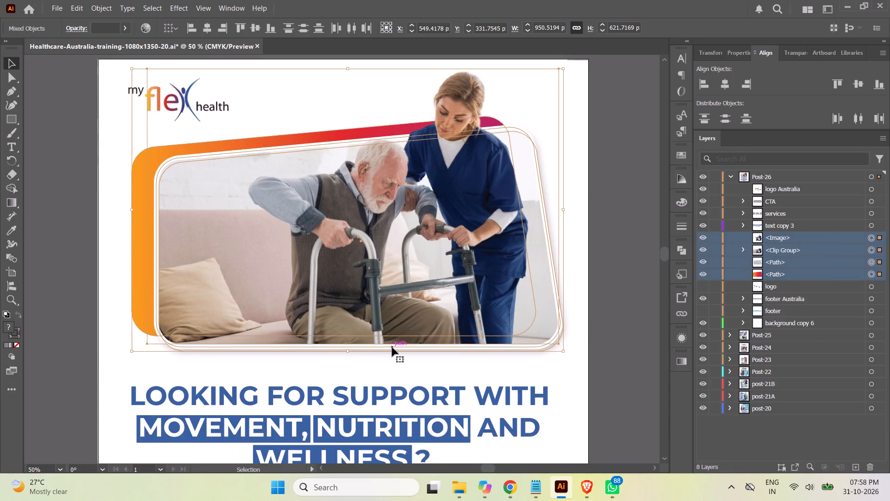
left_click_drag(392, 347, 390, 358)
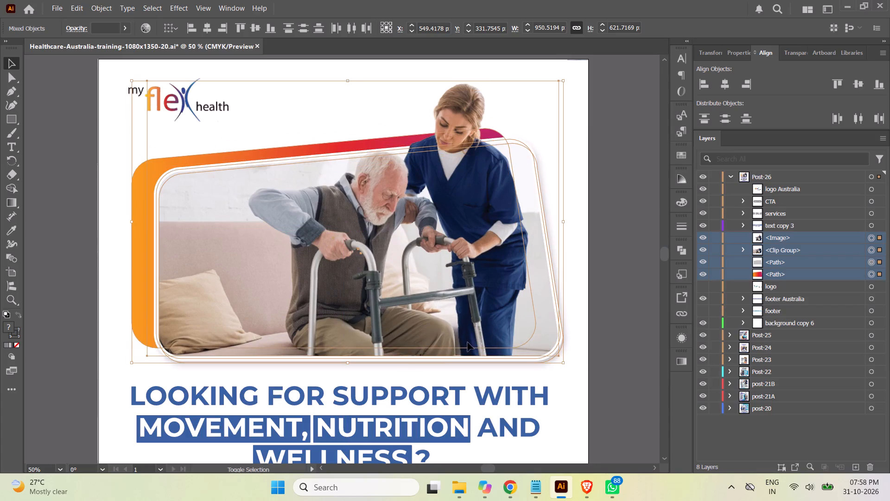
left_click(610, 264)
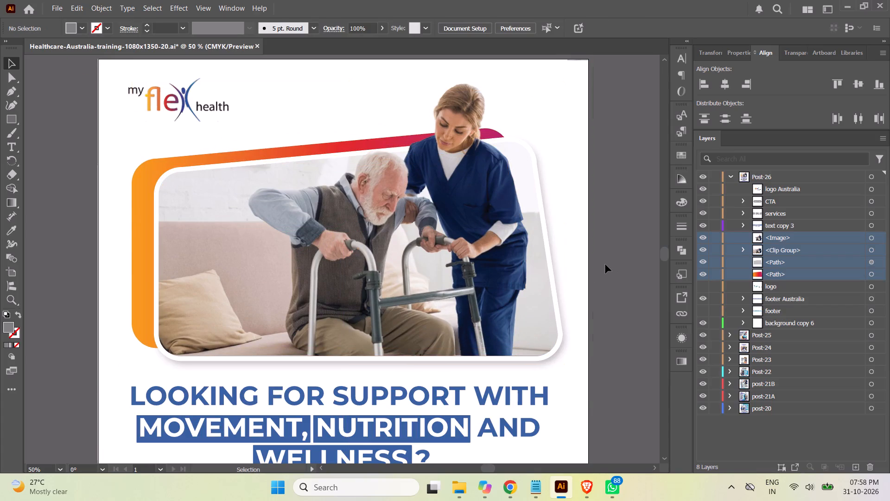
Check the whole Post-26 layout and save the document.
key("ctrl+minus")
key("ctrl+minus")
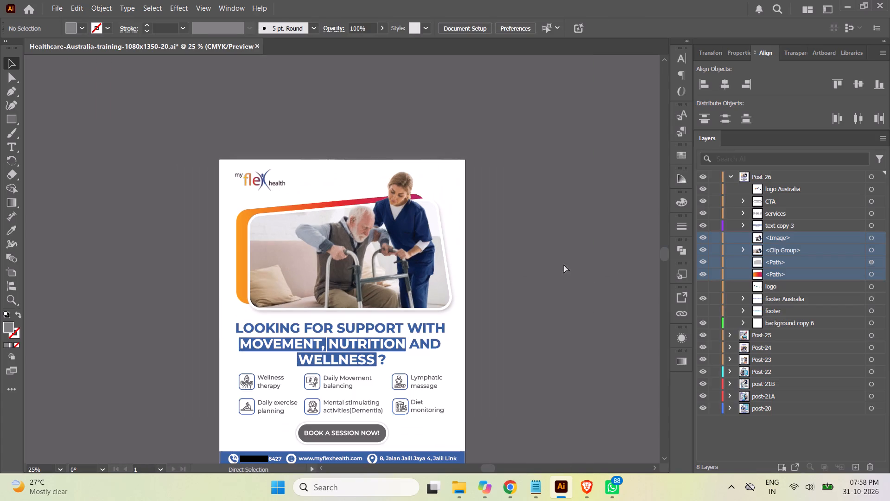
scroll(581, 263, "down", 5)
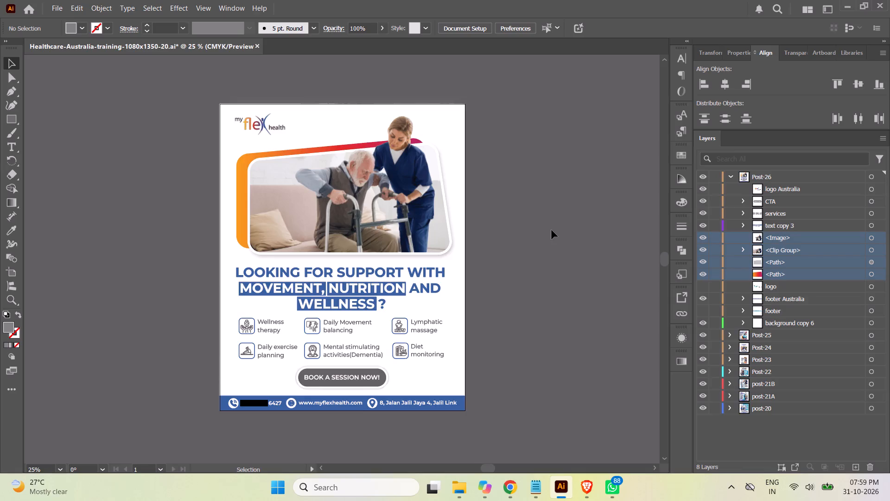
left_click(552, 230)
key("ctrl+s")
Collapse the Post-26 layer, set its layer color to Teal, and save the document.
left_click(731, 176)
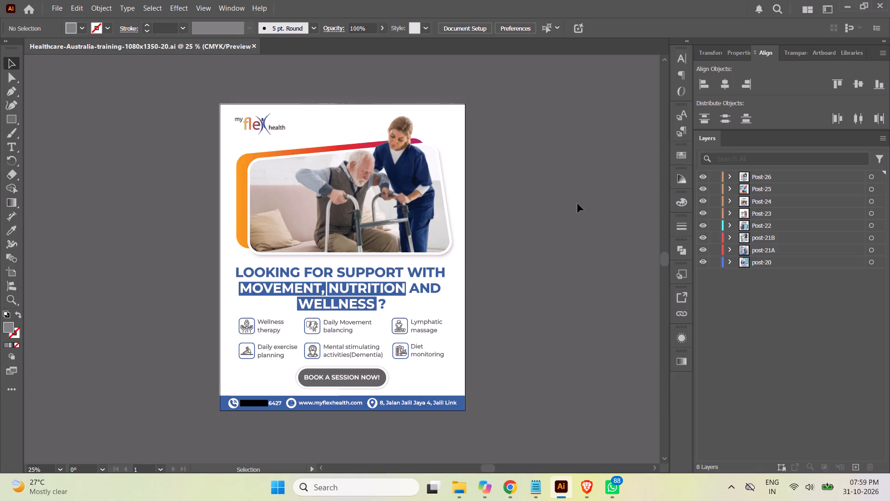
double_click(743, 175)
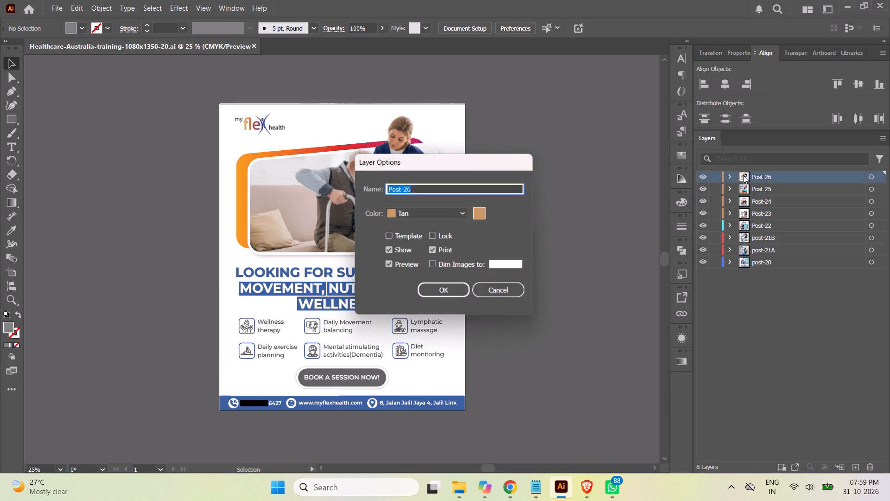
left_click(462, 212)
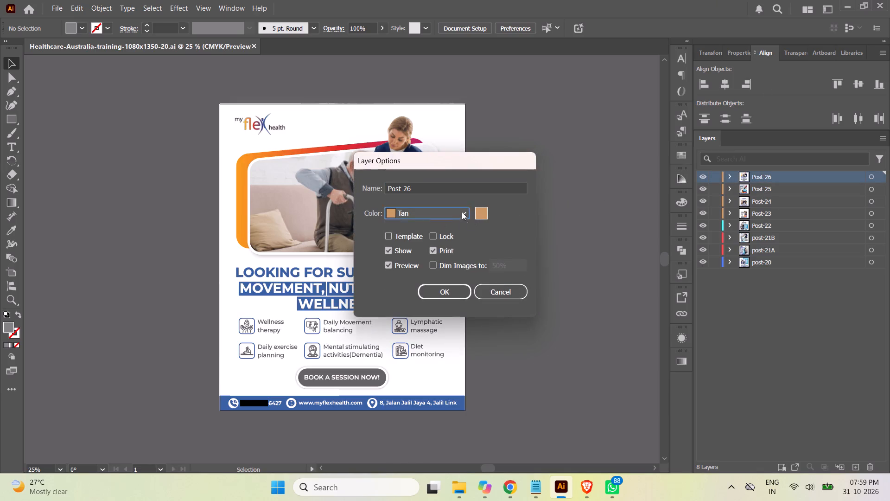
left_click(413, 264)
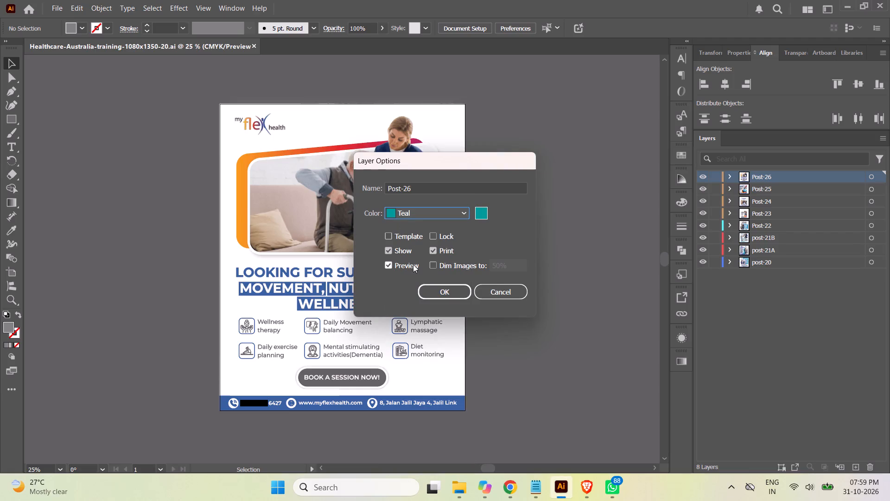
left_click(439, 293)
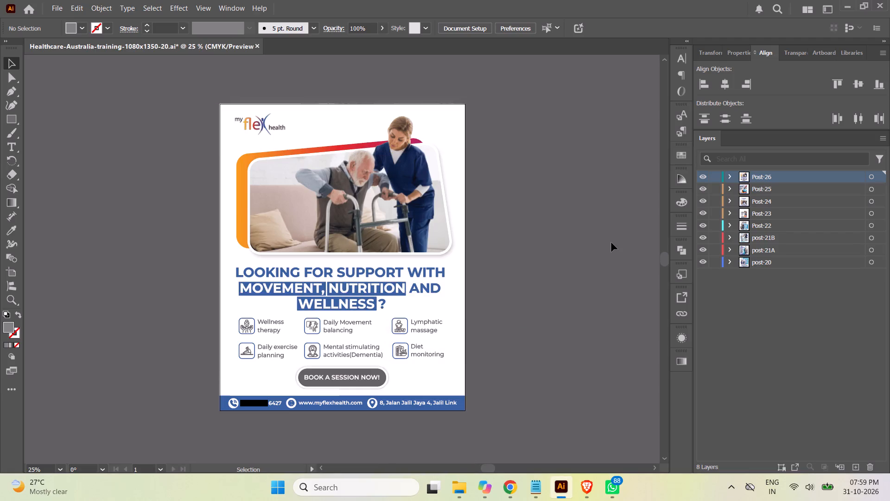
left_click(611, 243)
key("ctrl+s")
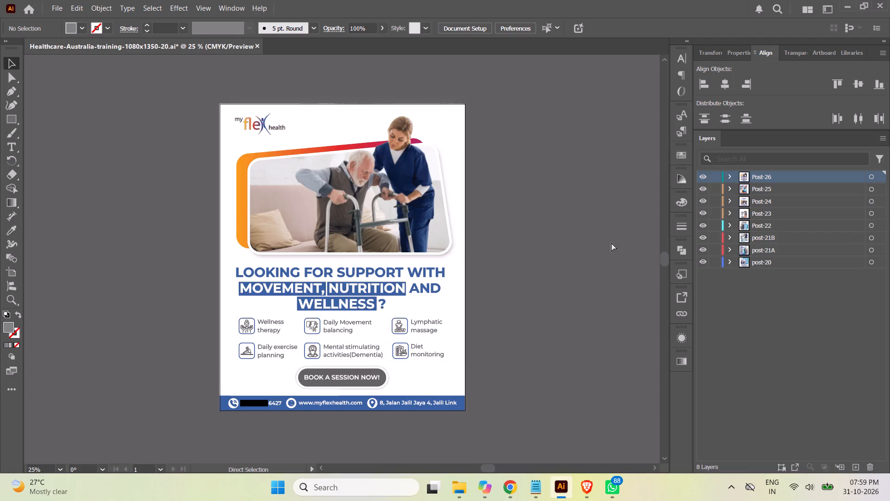
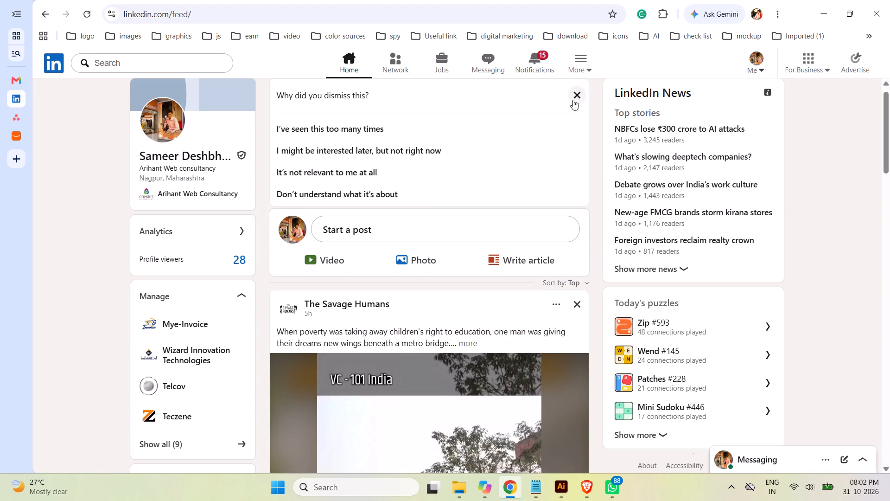
Browse the LinkedIn home feed to the Chiripal Group towel post and view the second page of its document.
scroll(807, 255, "up", 1)
scroll(821, 244, "down", 4)
scroll(828, 242, "up", 1)
scroll(828, 242, "down", 2)
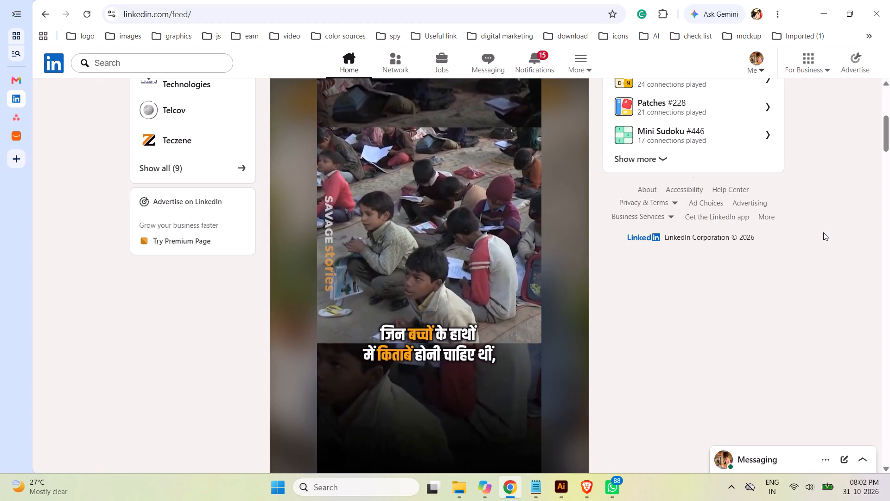
scroll(823, 232, "down", 2)
scroll(822, 232, "up", 1)
scroll(822, 232, "down", 4)
scroll(820, 232, "up", 1)
scroll(818, 230, "down", 2)
scroll(816, 227, "up", 1)
scroll(816, 227, "down", 1)
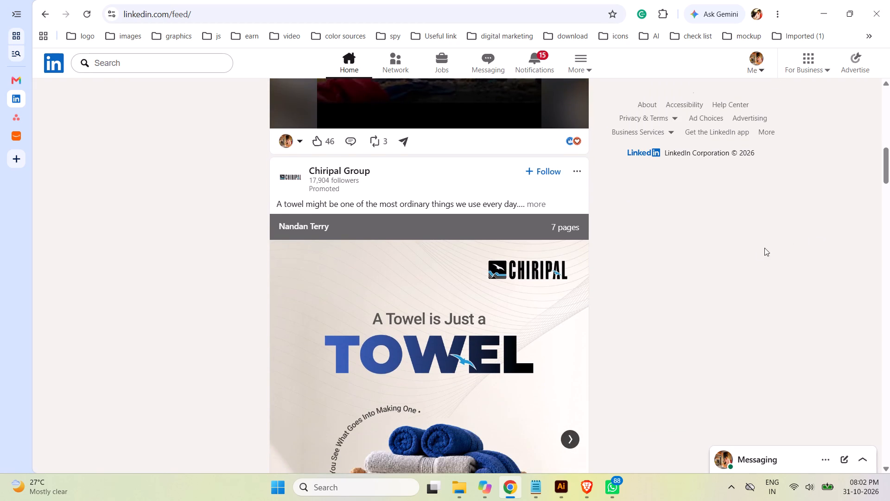
scroll(756, 256, "down", 4)
scroll(732, 255, "up", 1)
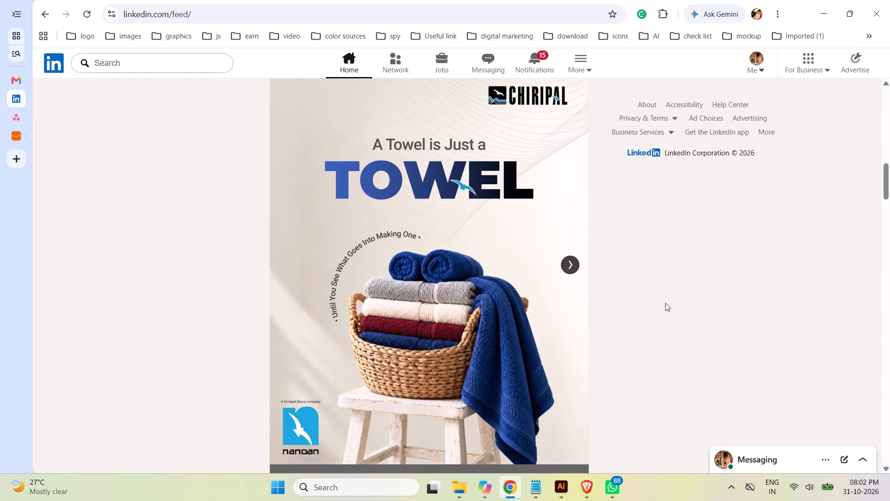
left_click(571, 265)
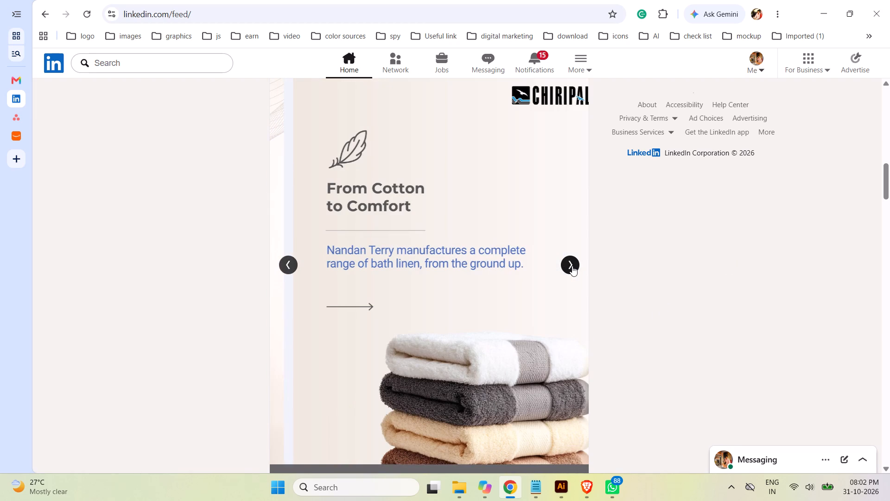
Look through the following feed posts, from the interior design color-picking video to The AI LIVE Show illustration.
scroll(572, 266, "down", 5)
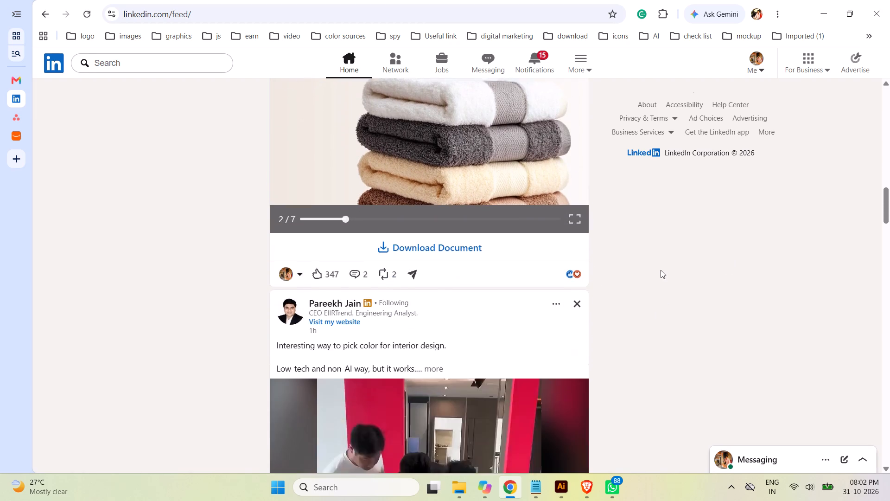
scroll(661, 270, "down", 1)
scroll(712, 295, "down", 5)
scroll(712, 295, "up", 1)
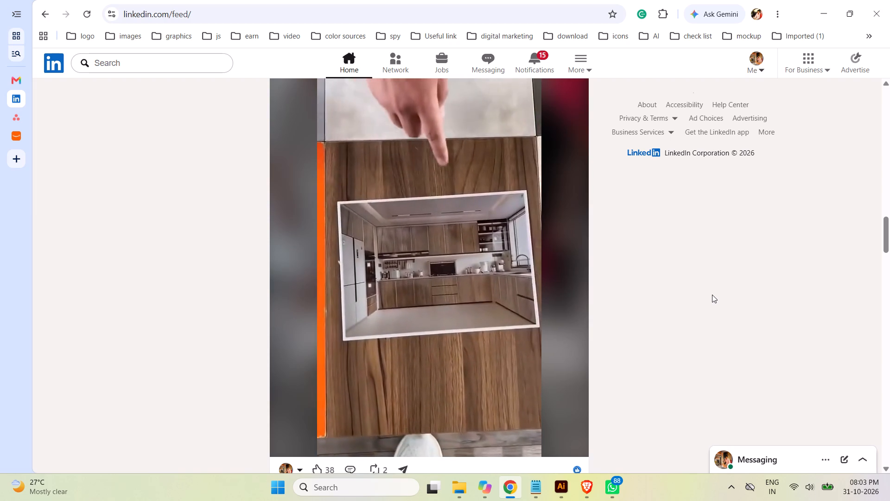
scroll(712, 295, "down", 2)
scroll(712, 295, "up", 1)
scroll(712, 295, "down", 2)
scroll(712, 295, "up", 1)
scroll(712, 295, "down", 1)
scroll(712, 295, "up", 1)
scroll(712, 295, "down", 1)
scroll(712, 295, "up", 1)
scroll(712, 295, "down", 4)
scroll(711, 292, "up", 4)
scroll(711, 290, "down", 3)
scroll(711, 289, "up", 1)
scroll(711, 289, "down", 3)
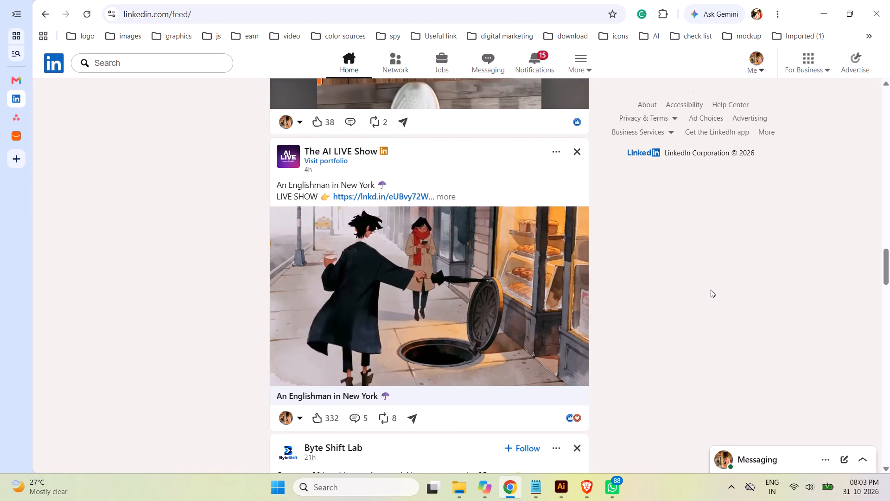
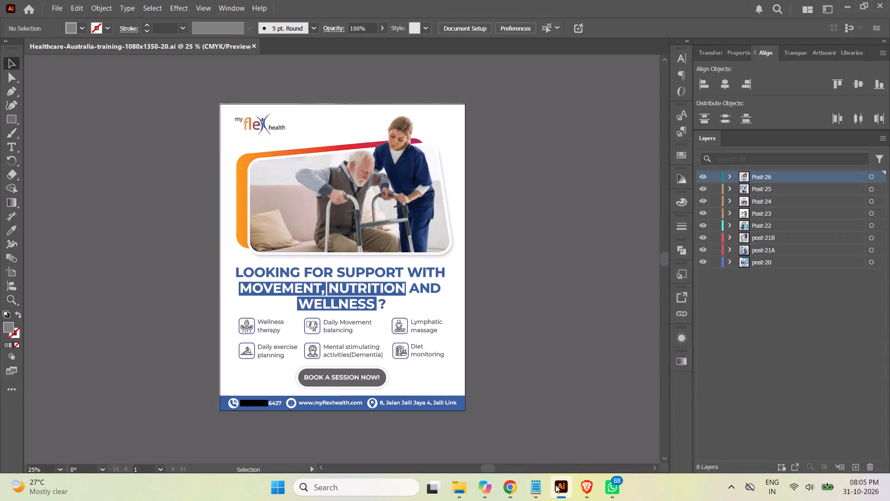
Review the Post-25, Post-24 and Post-23 designs against Post-26 by toggling layer visibility, leaving all layers shown.
left_click(701, 177)
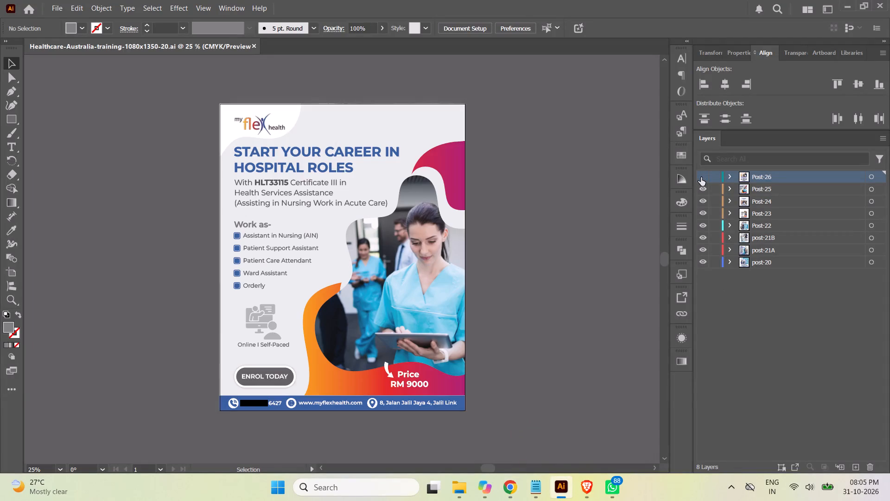
left_click(701, 177)
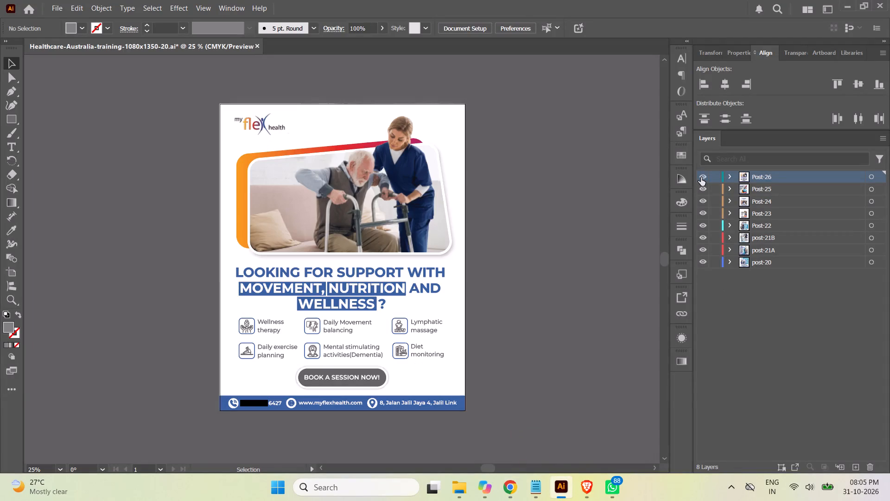
left_click(701, 177)
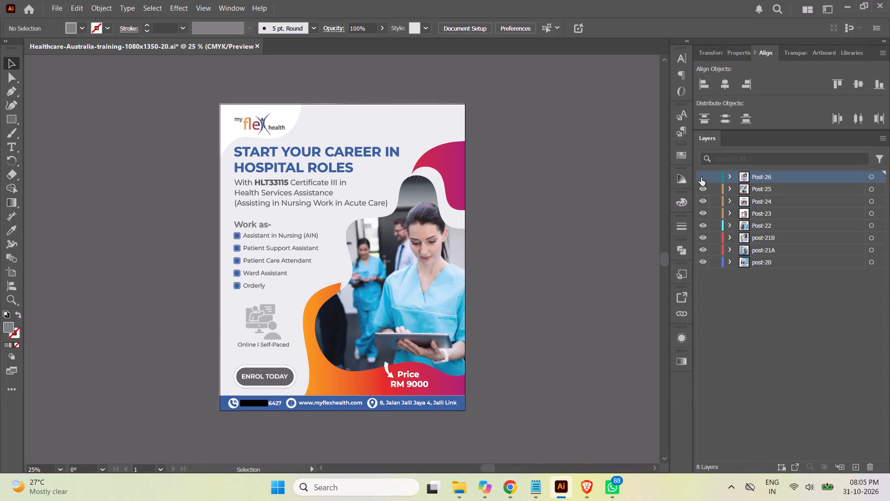
left_click(701, 177)
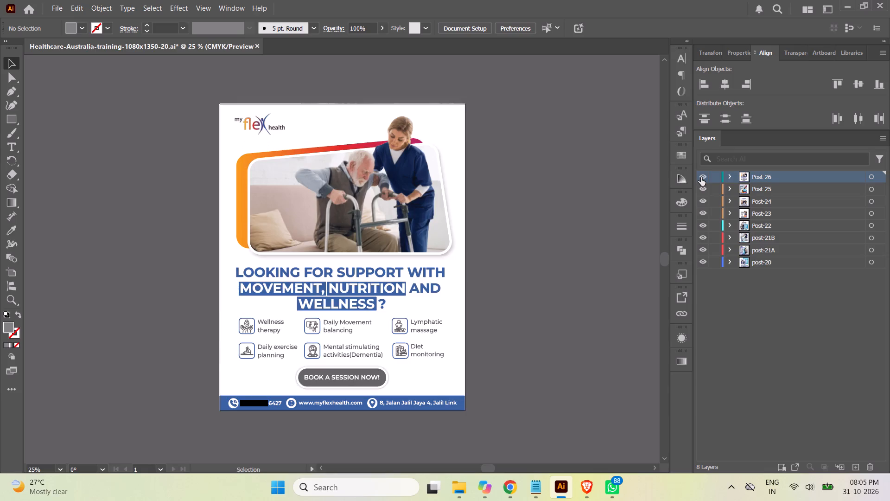
left_click(701, 177)
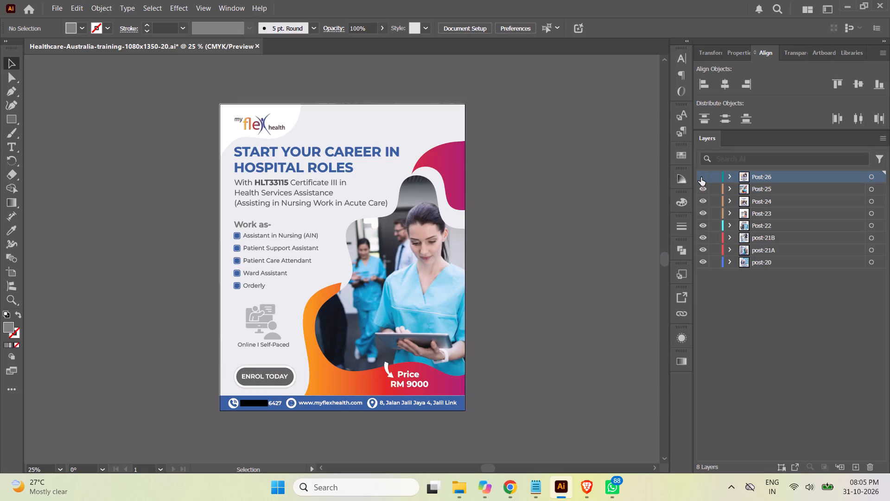
left_click(704, 186)
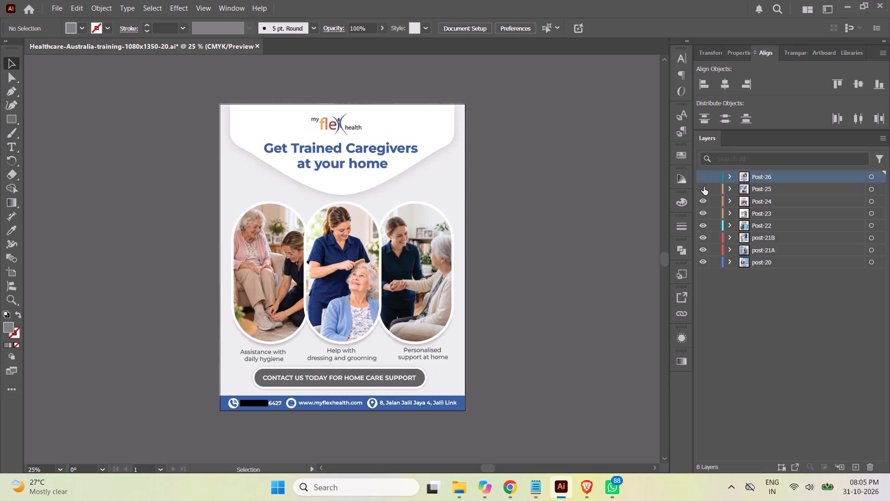
left_click(701, 198)
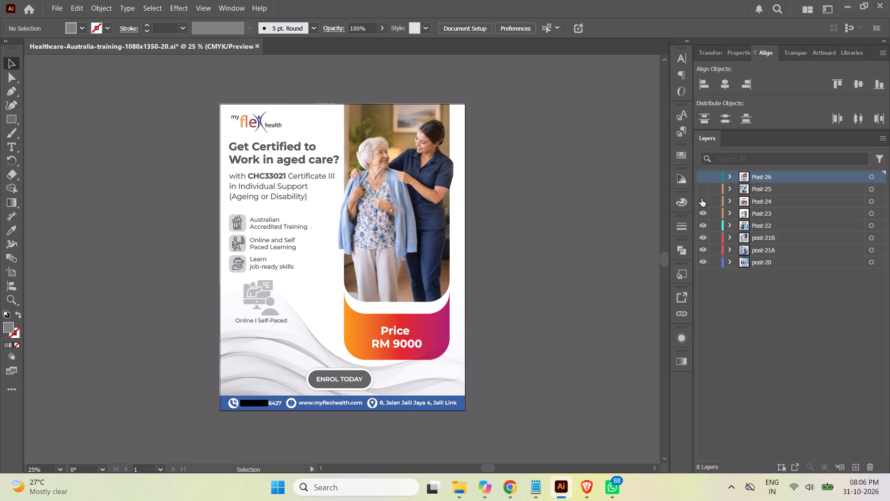
left_click(701, 198)
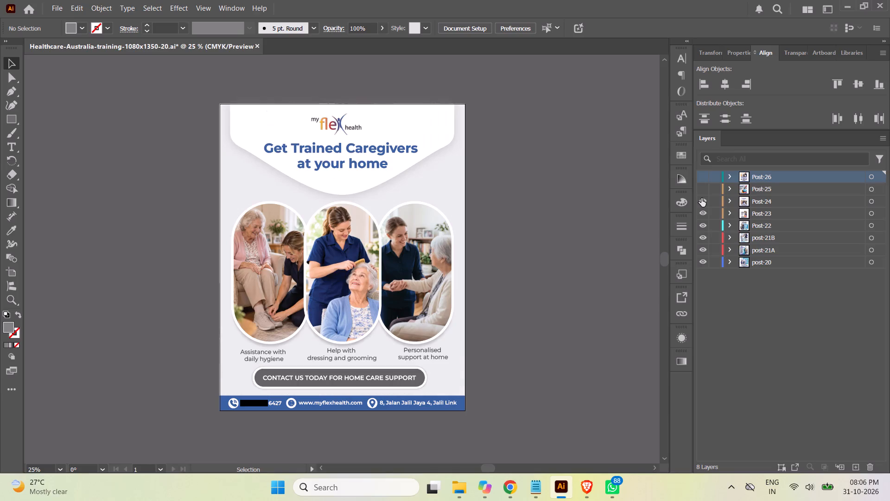
left_click(704, 189)
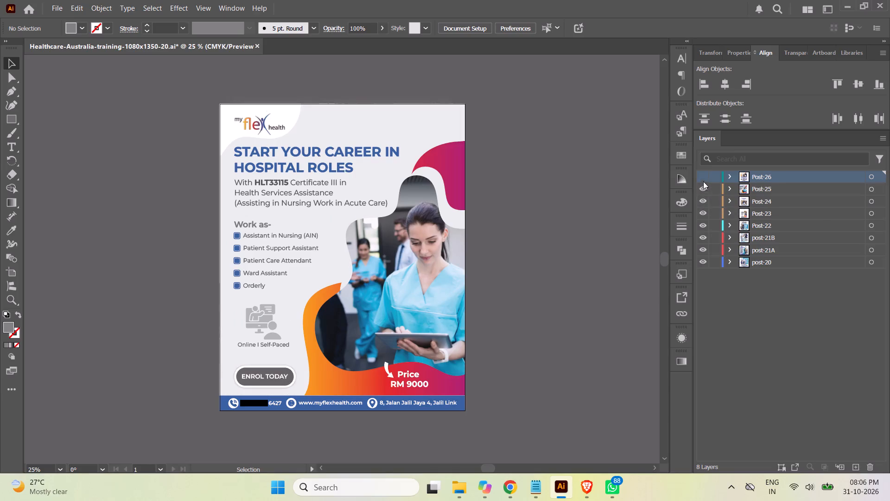
left_click(703, 179)
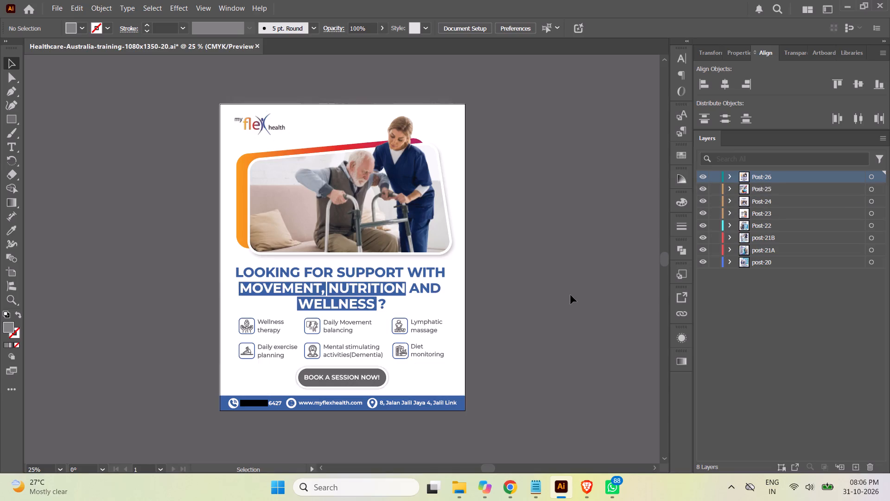
Deselect everything and save the healthcare training document.
left_click(571, 295)
key("ctrl+s")
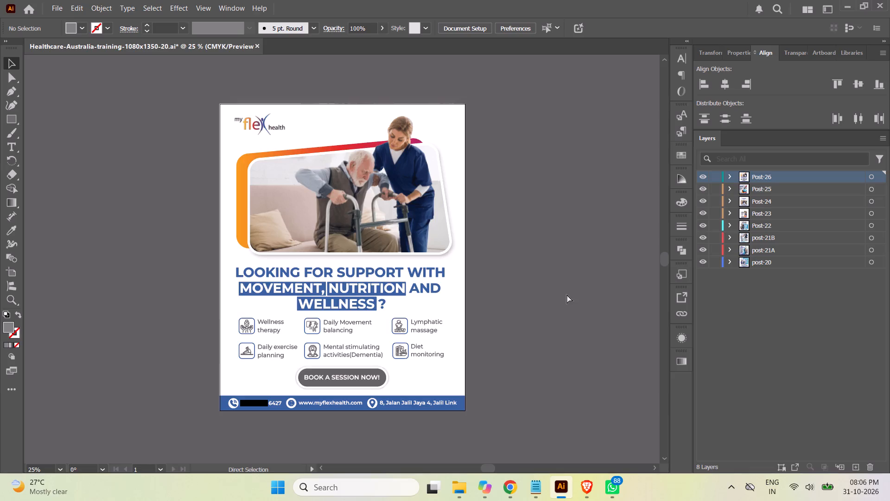
Switch to Brave, close the Vecteezy healthcare banner tab, and close the whole browser window with its remaining tabs.
left_click(588, 483)
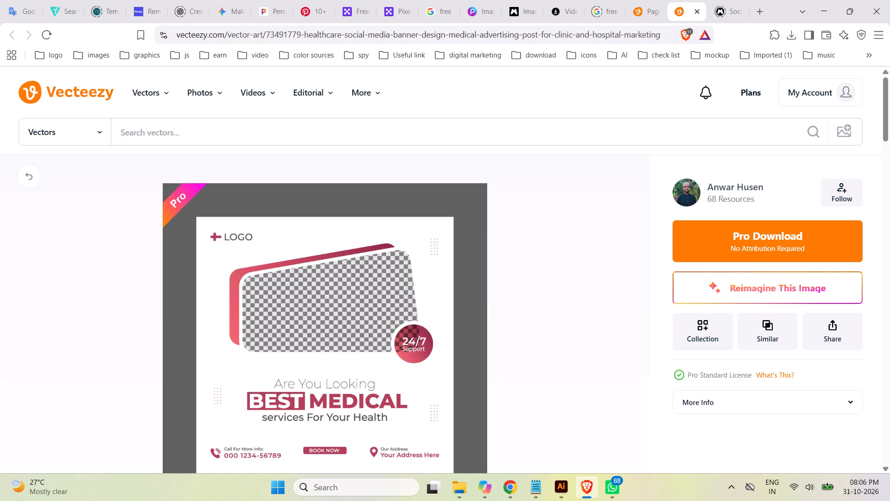
left_click(695, 12)
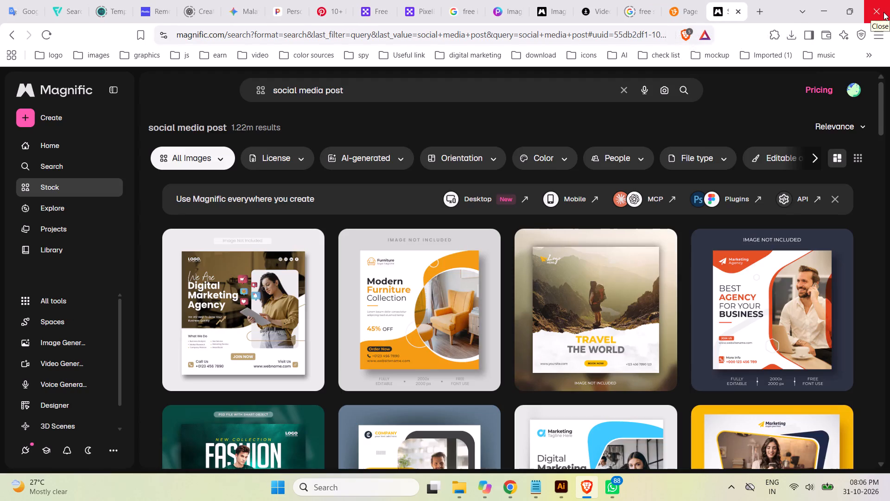
left_click(884, 12)
left_click(461, 147)
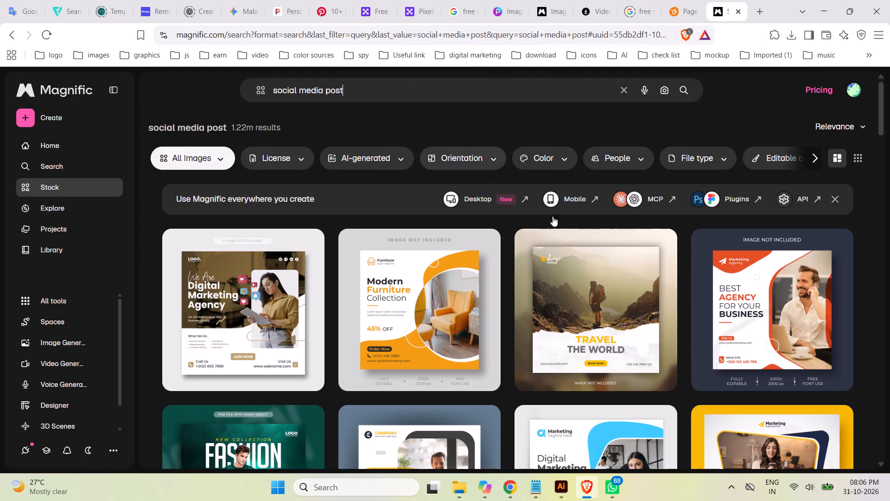
Show the hidden system tray icons.
left_click(731, 484)
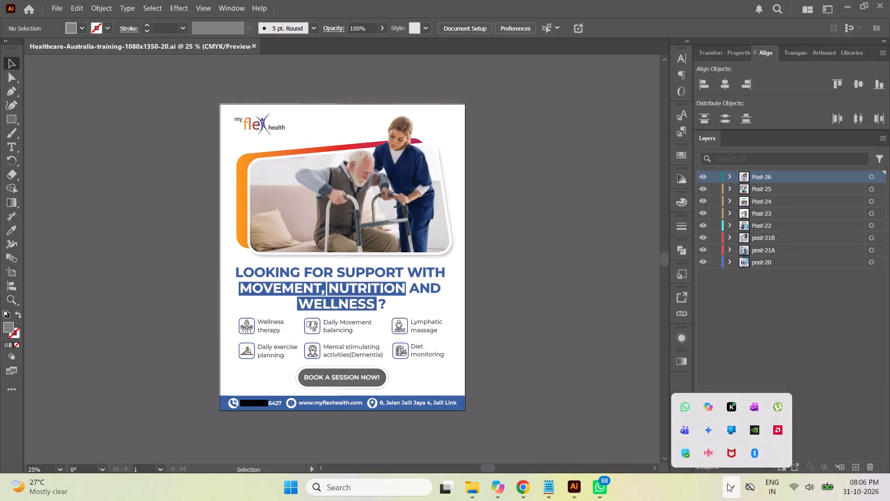